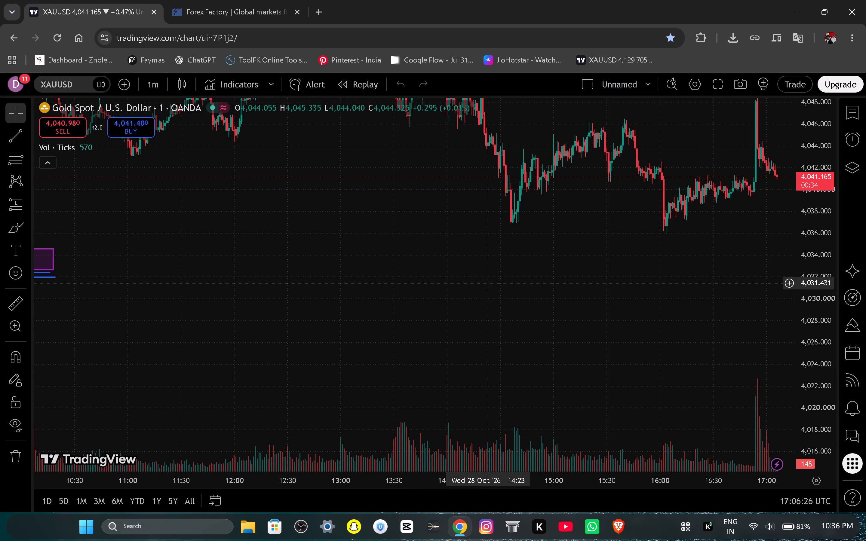
Examine the recent price action on the one-minute XAUUSD chart, from the midday swing to the latest candles.
click(474, 347)
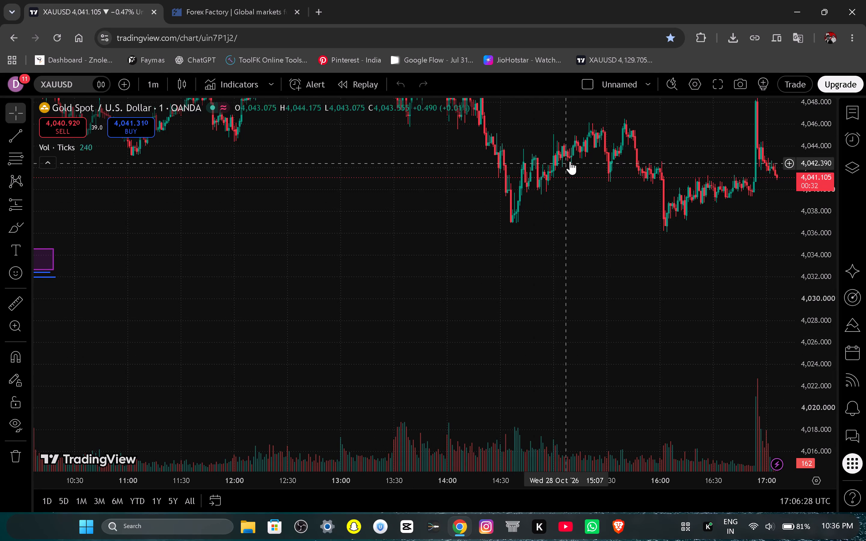
drag(576, 172, 507, 276)
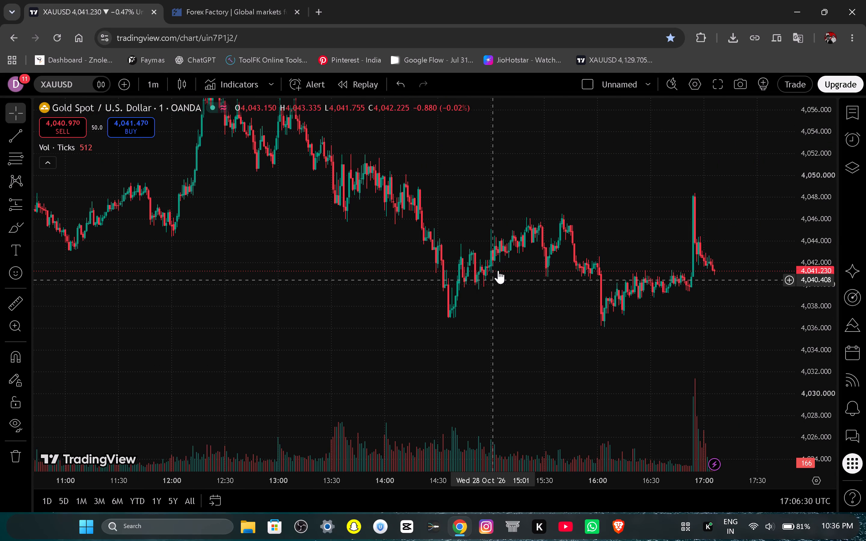
drag(605, 202, 540, 267)
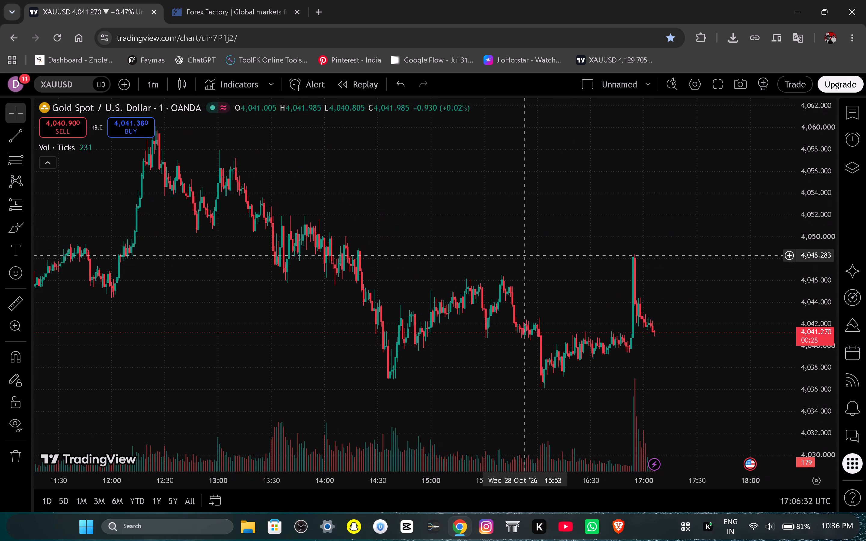
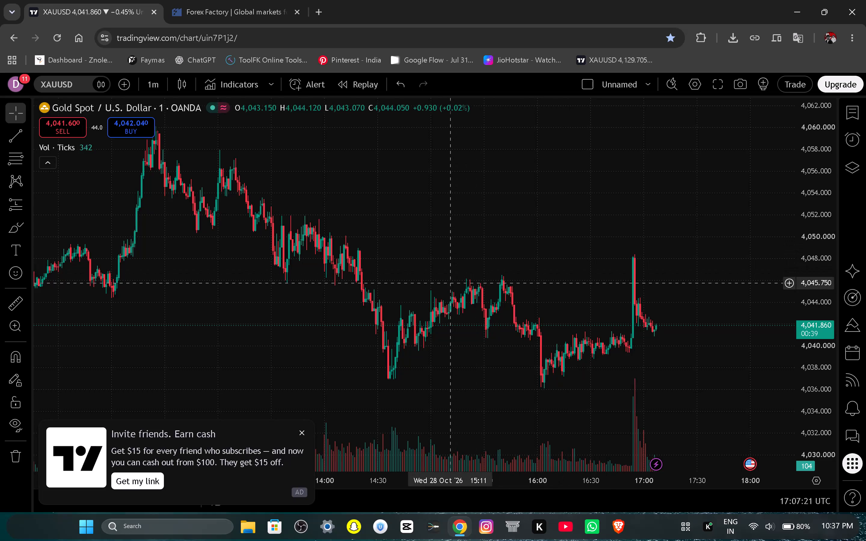
Draw a Fib retracement from the 16:01 swing low at about 4,036.28 up to the recent spike high at about 4,048.56, extending to about 18:15.
click(0, 161)
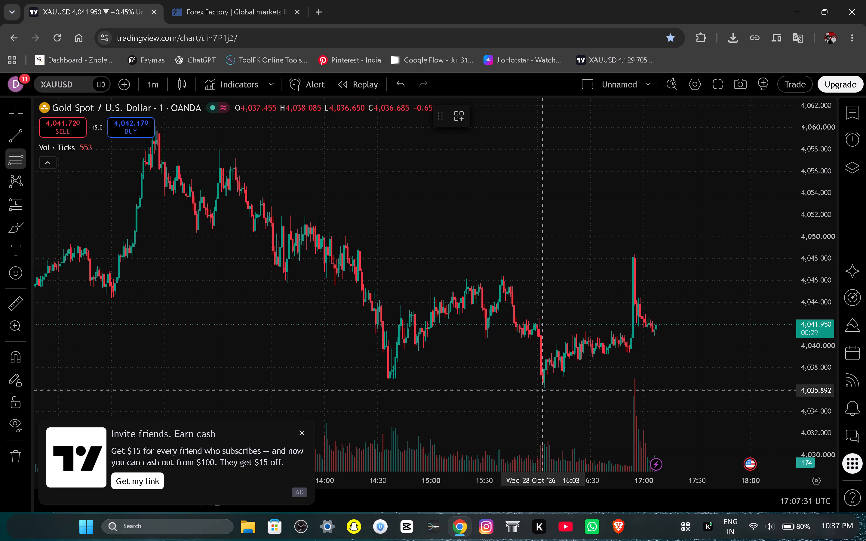
drag(539, 387, 619, 306)
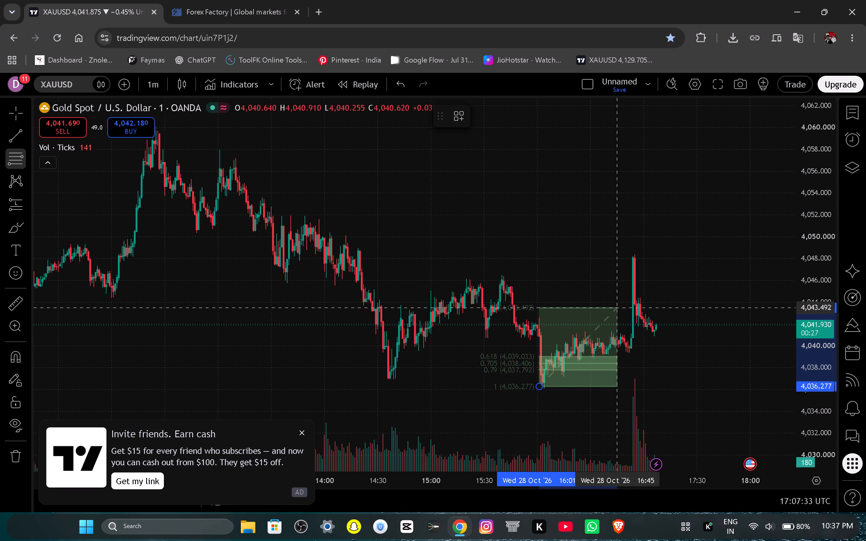
drag(619, 306, 760, 242)
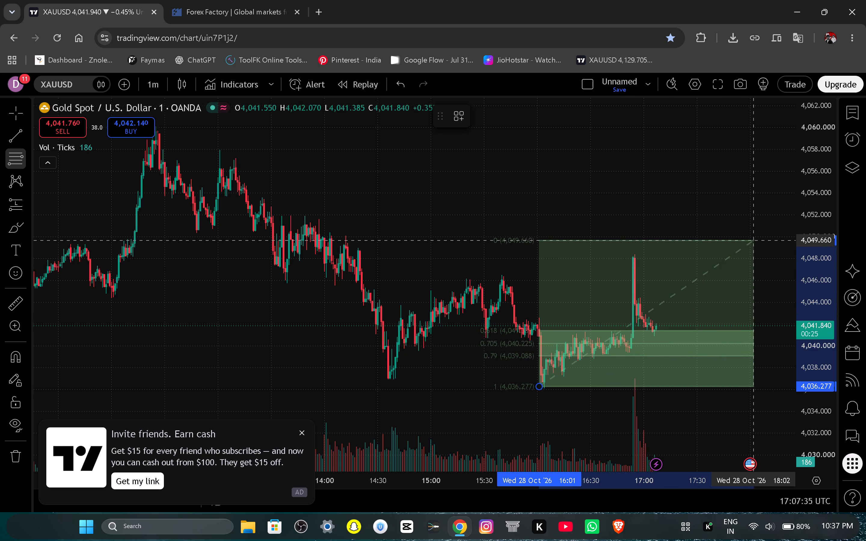
drag(760, 242, 779, 252)
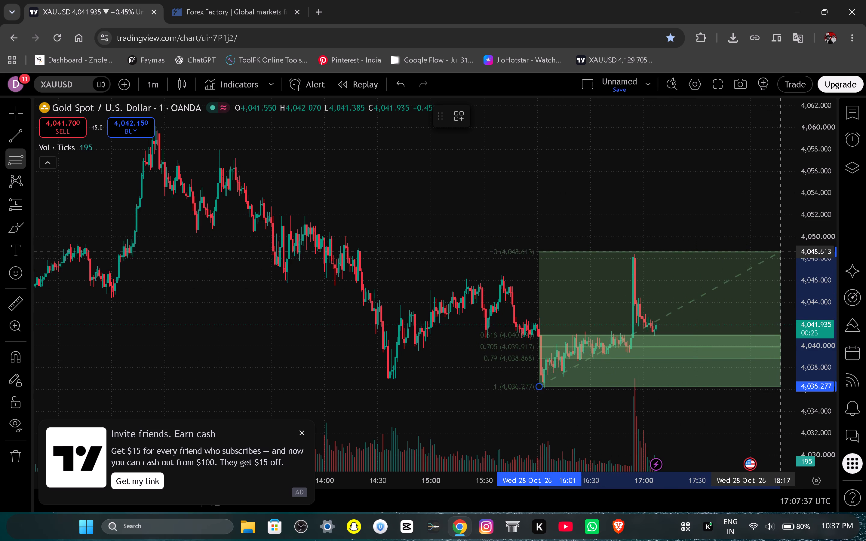
drag(779, 252, 776, 252)
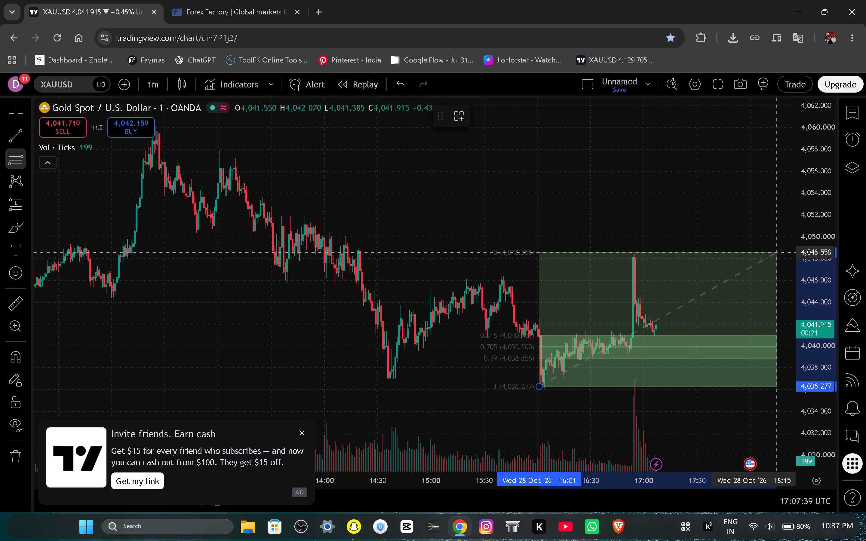
click(776, 252)
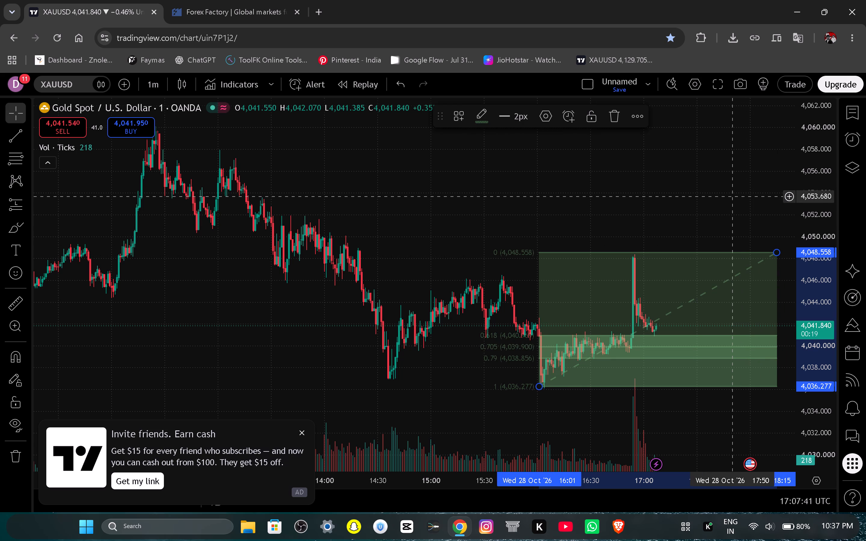
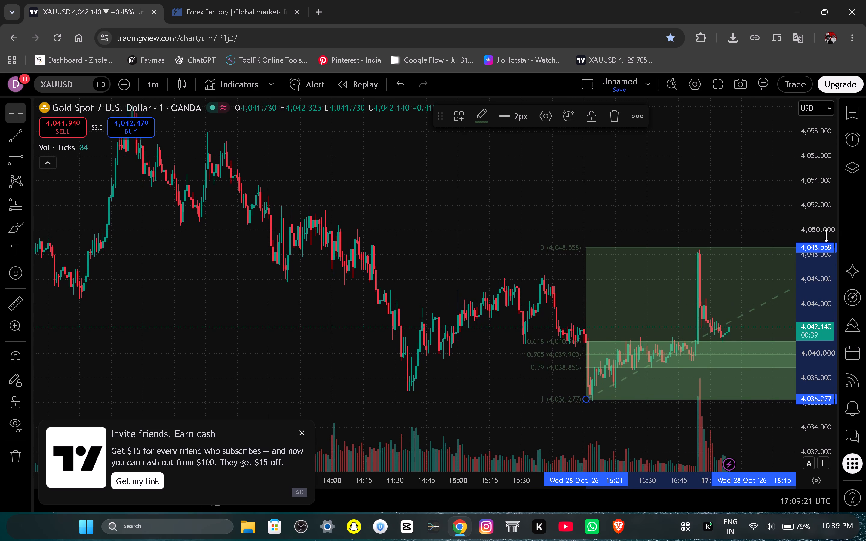
Examine the earlier decline from the 4,060 area alongside the Fib retracement on the latest upswing.
scroll(826, 235, up, 1)
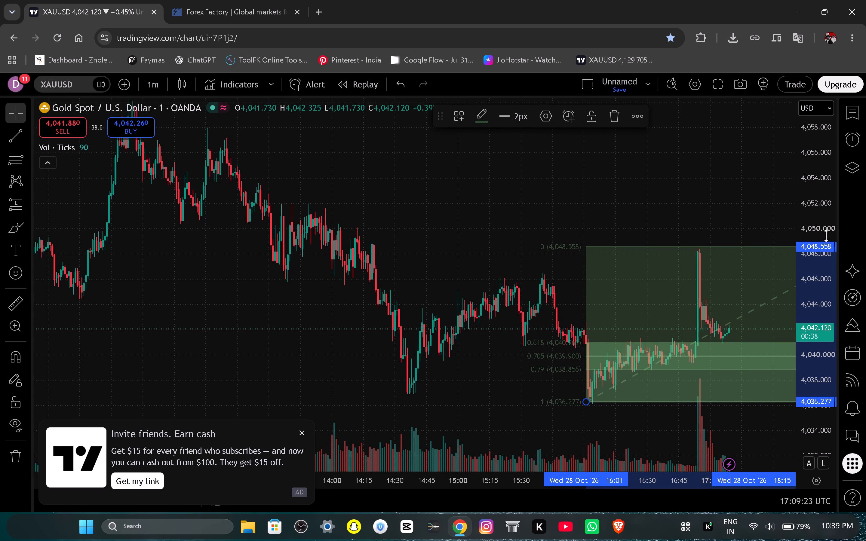
scroll(826, 235, left, 1)
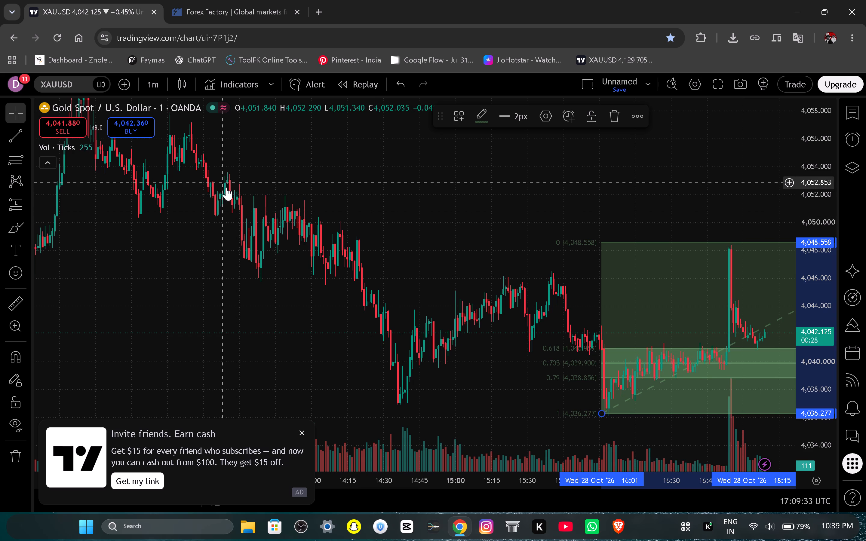
drag(231, 194, 327, 282)
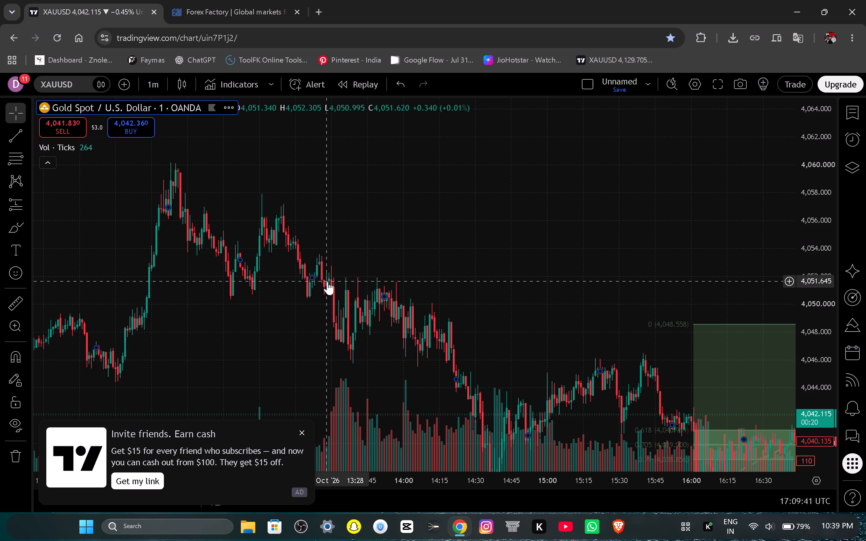
scroll(327, 282, down, 2)
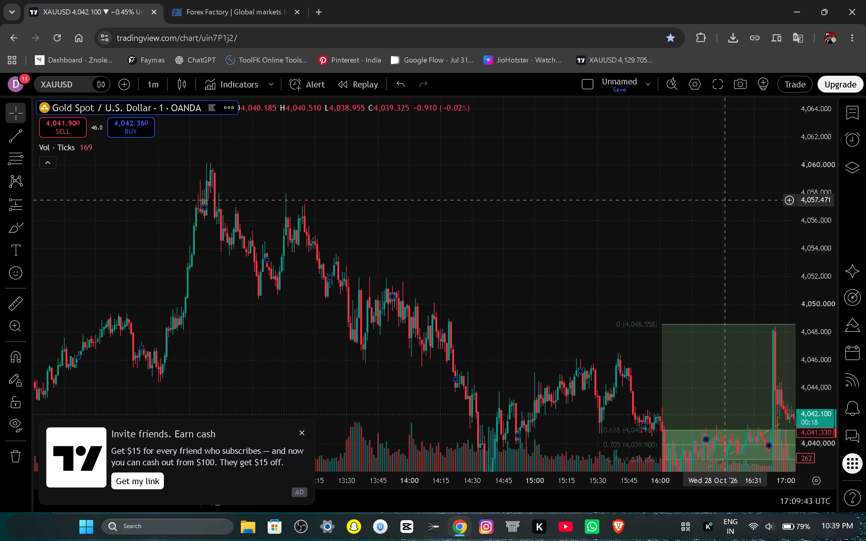
drag(808, 264, 589, 251)
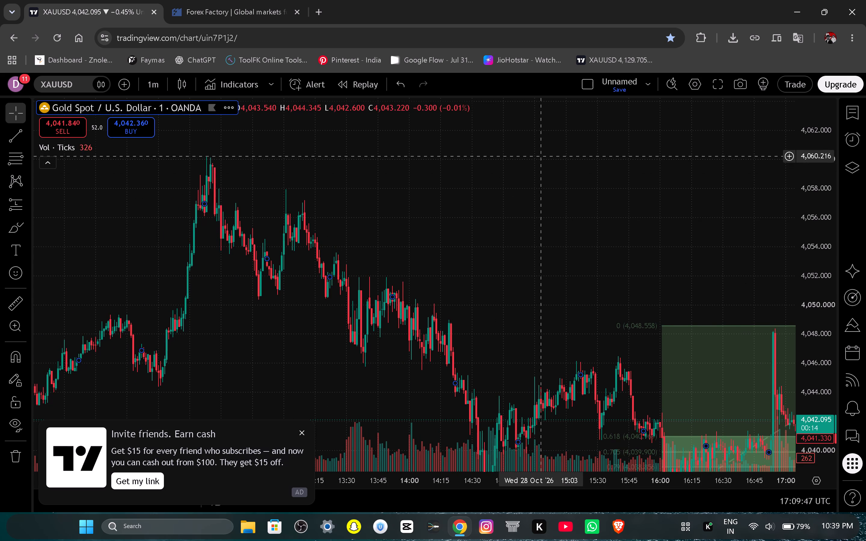
drag(584, 313, 435, 204)
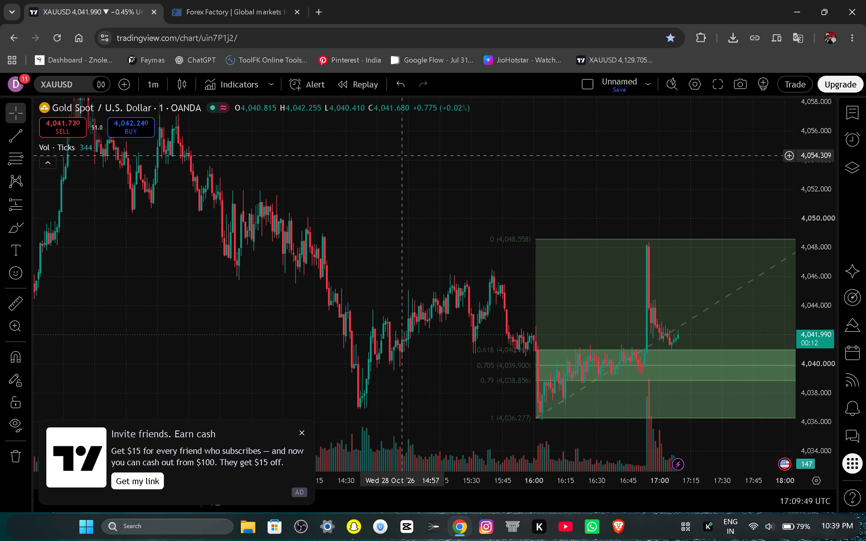
drag(471, 213, 366, 115)
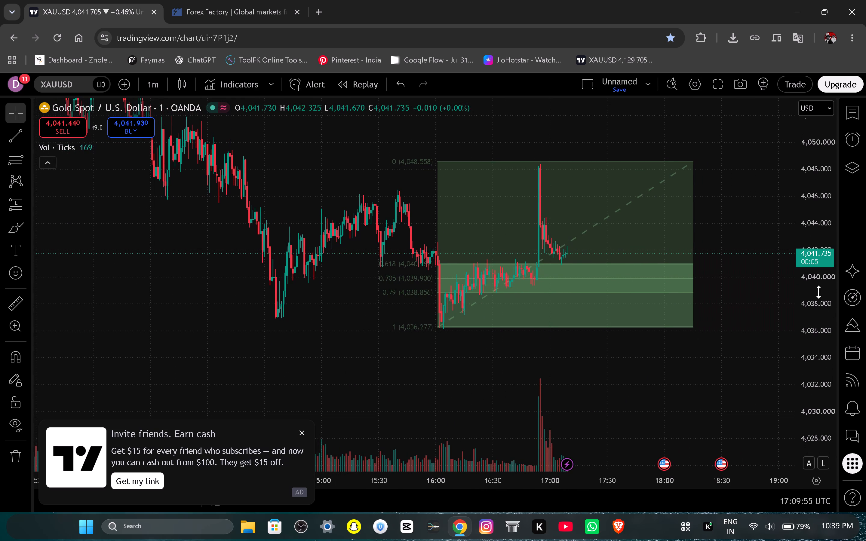
drag(851, 540, 859, 535)
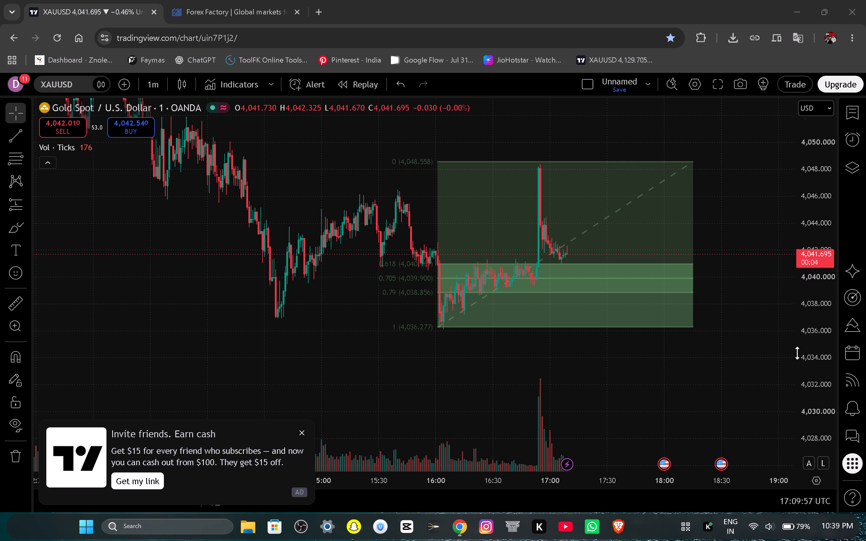
click(797, 353)
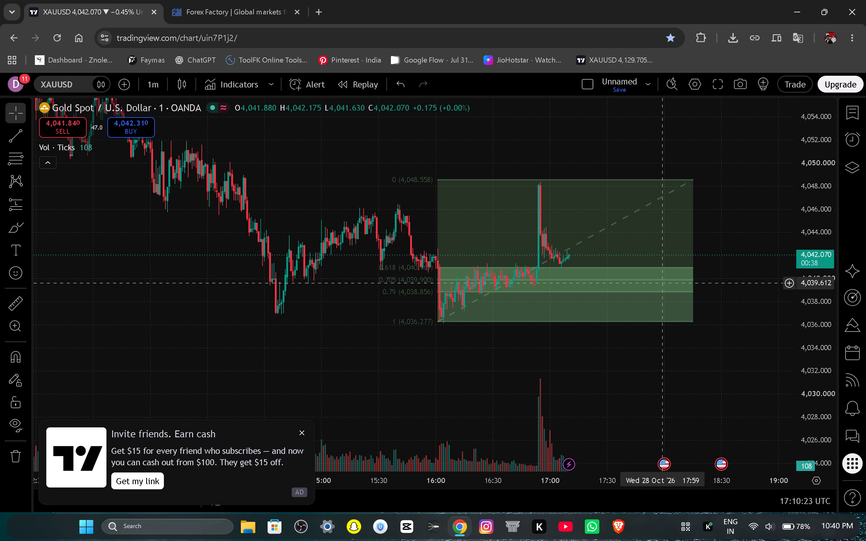
Move the Fib retracement's upper end point to about 4,048.46 at 17:43, level with the spike high, and deselect the drawing.
click(693, 181)
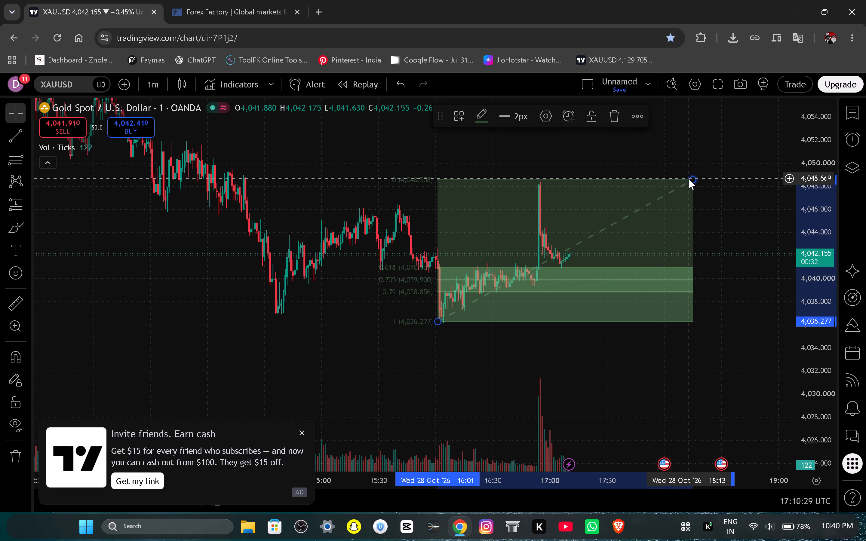
click(692, 181)
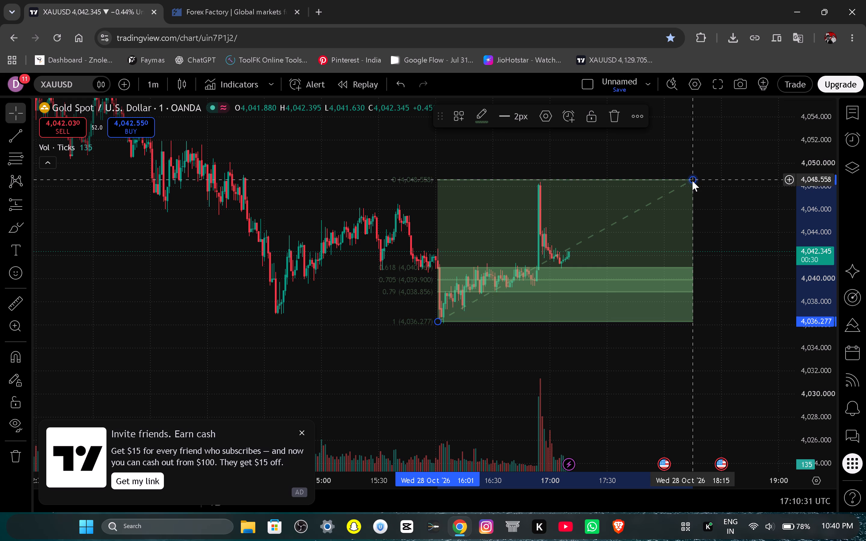
drag(692, 181, 675, 192)
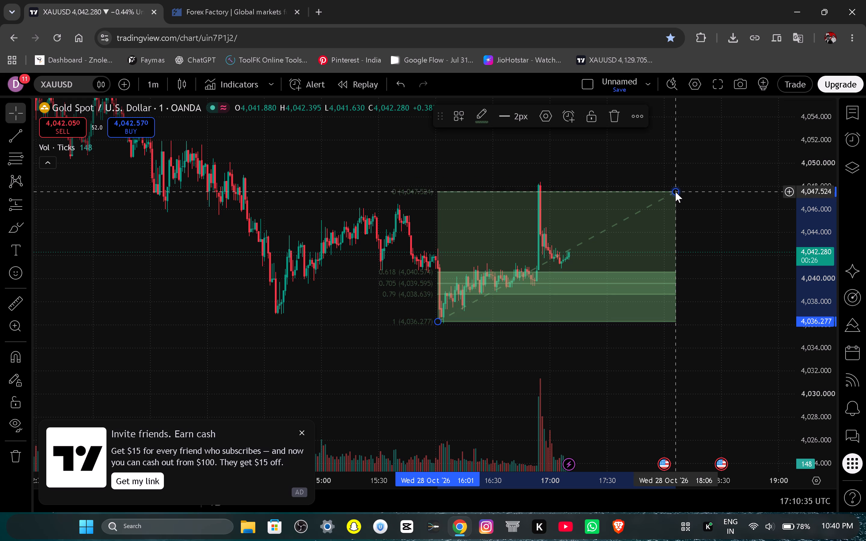
drag(675, 192, 638, 185)
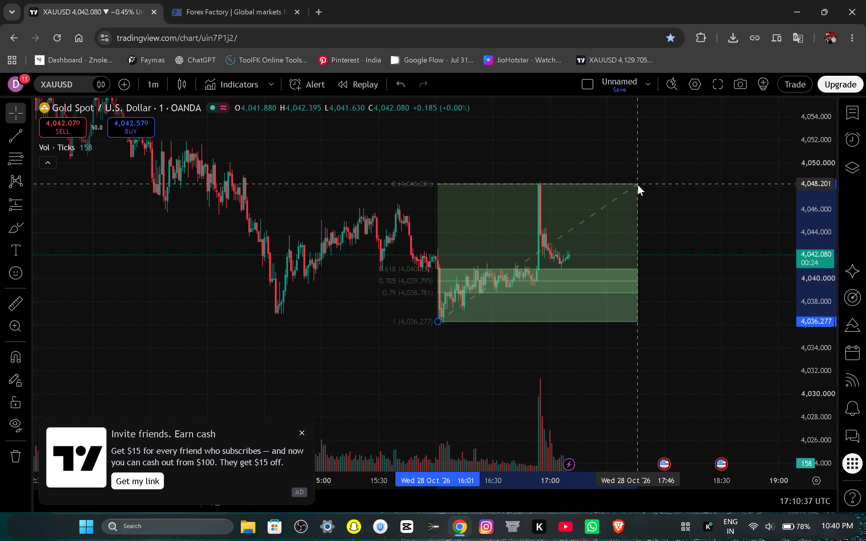
drag(638, 185, 633, 183)
click(633, 179)
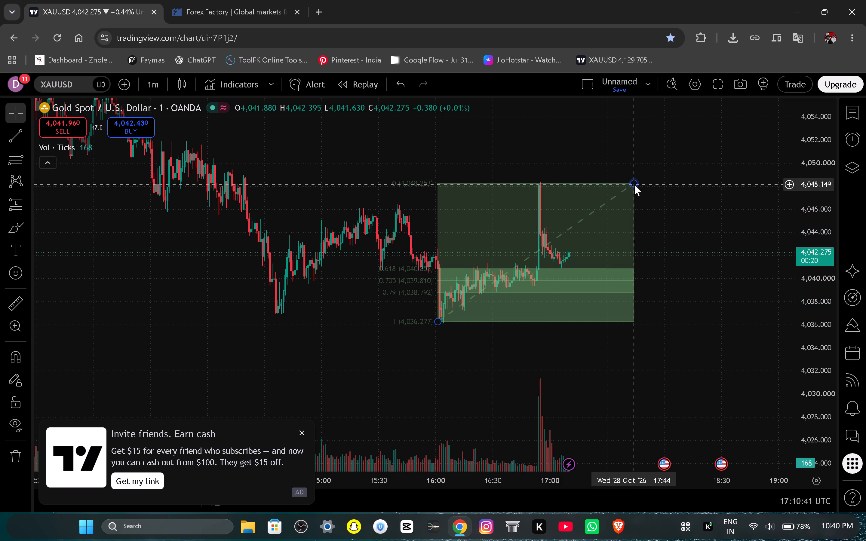
click(633, 183)
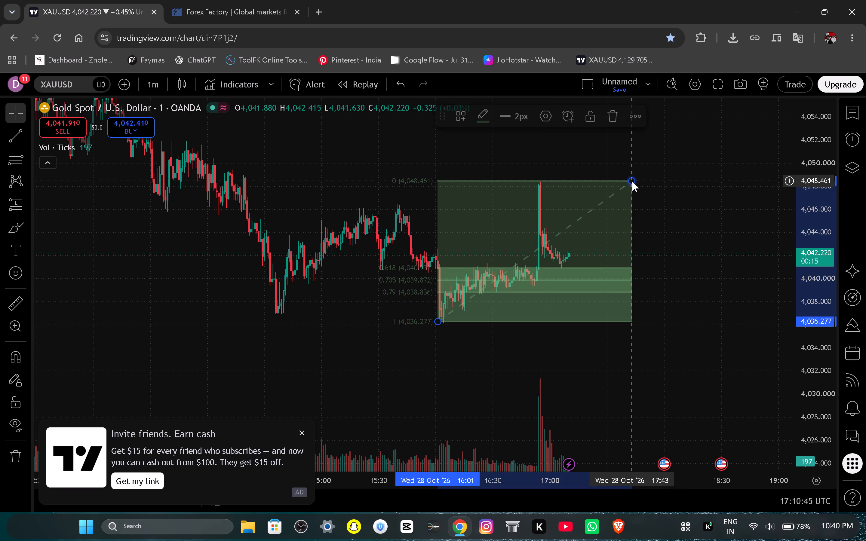
click(680, 190)
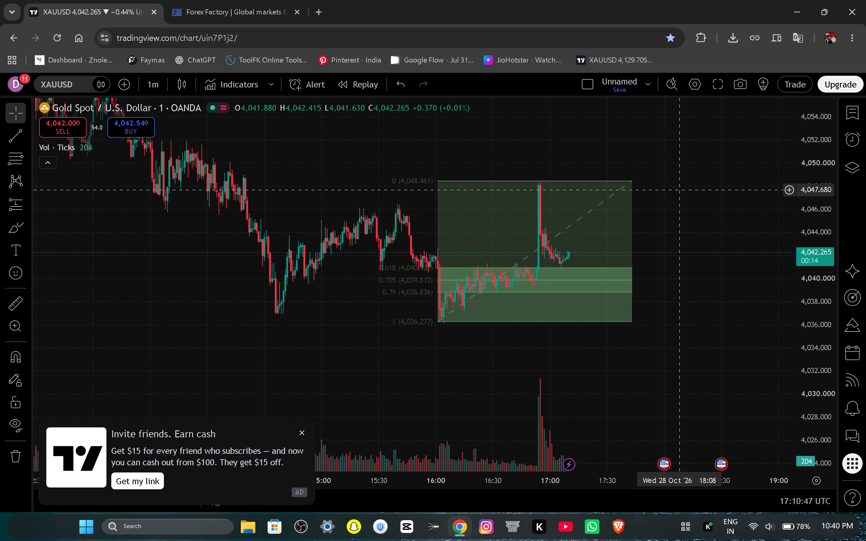
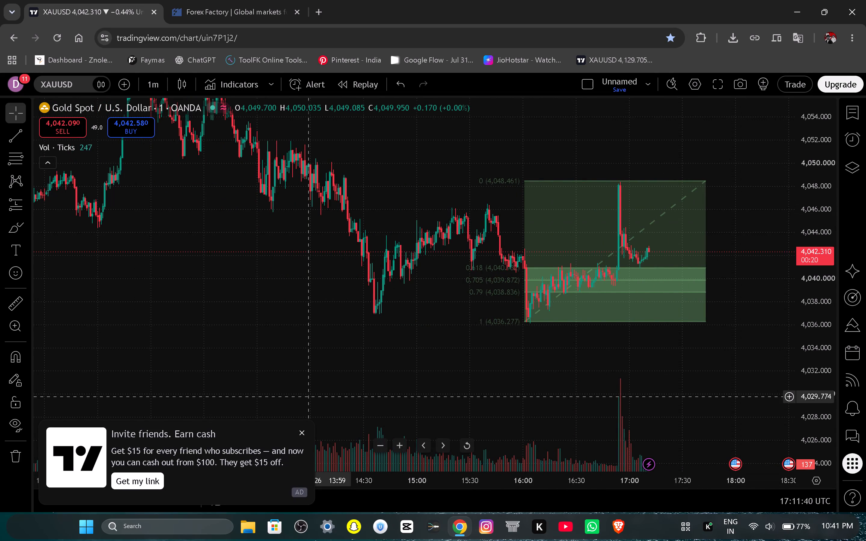
Examine the day's earlier gold price action and marked zones, from the morning rally through to the Fib retracement on the latest upswing.
scroll(309, 397, right, 16)
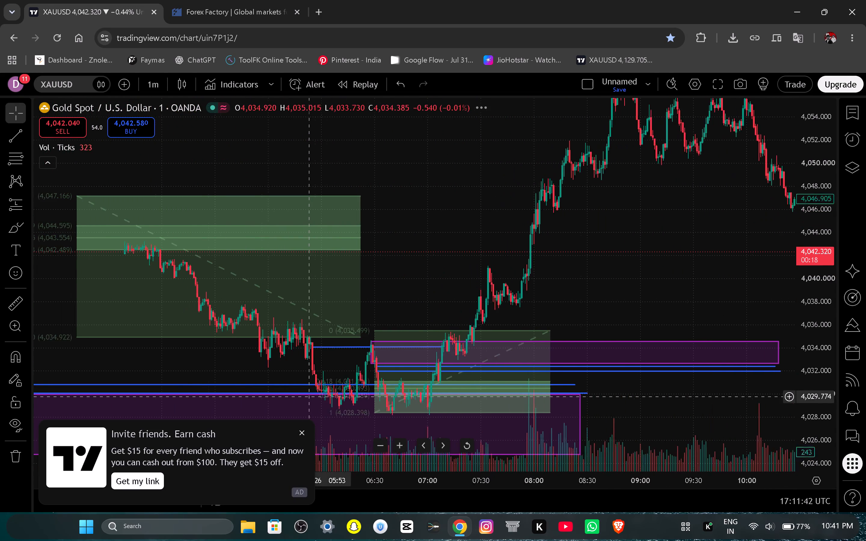
scroll(309, 397, left, 3)
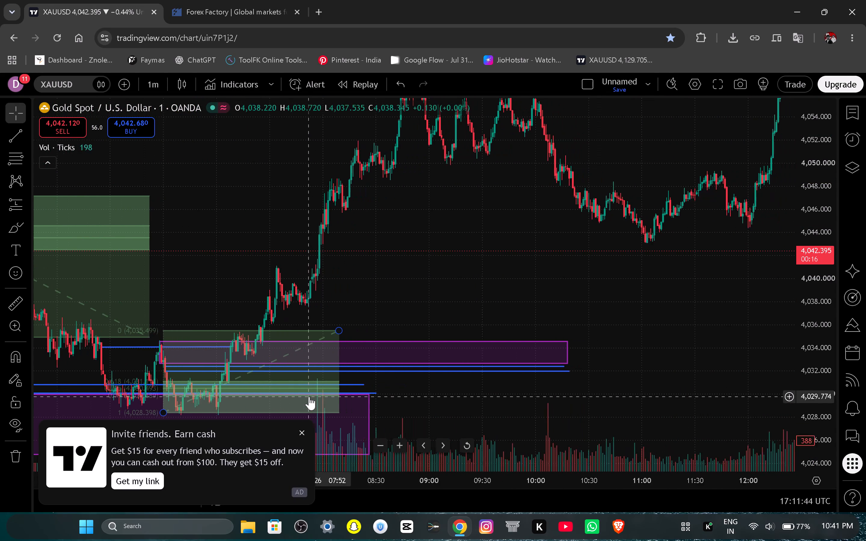
scroll(309, 397, left, 3)
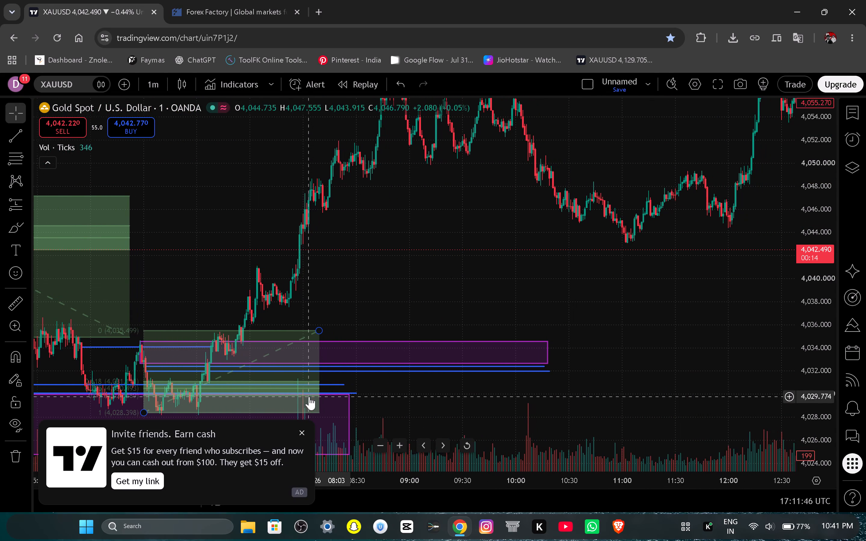
scroll(309, 397, left, 6)
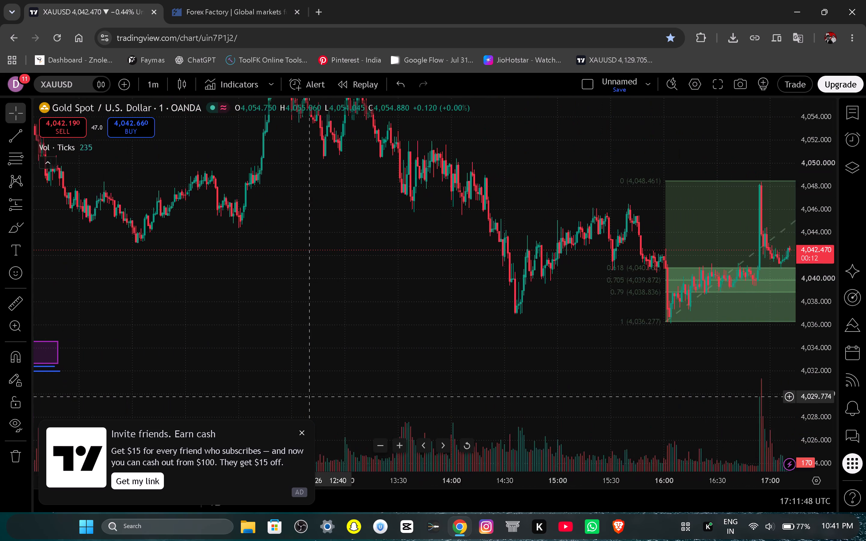
scroll(309, 397, right, 2)
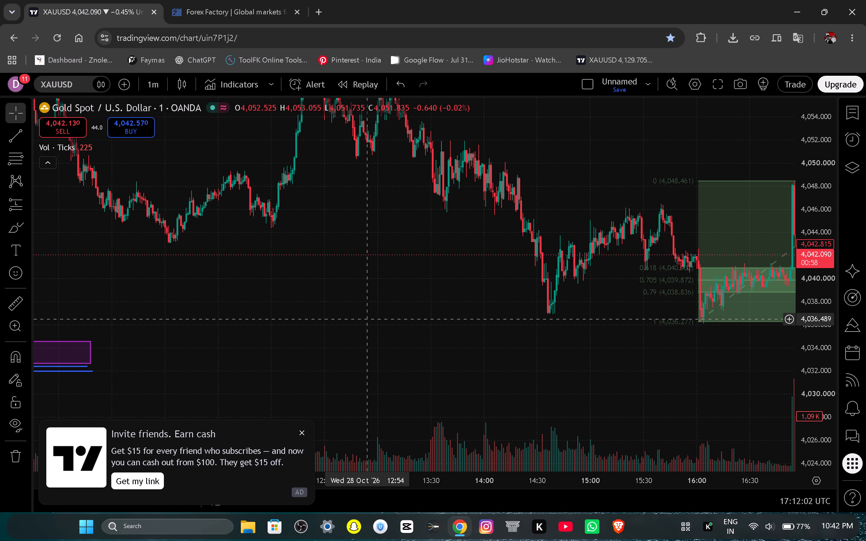
scroll(368, 319, left, 6)
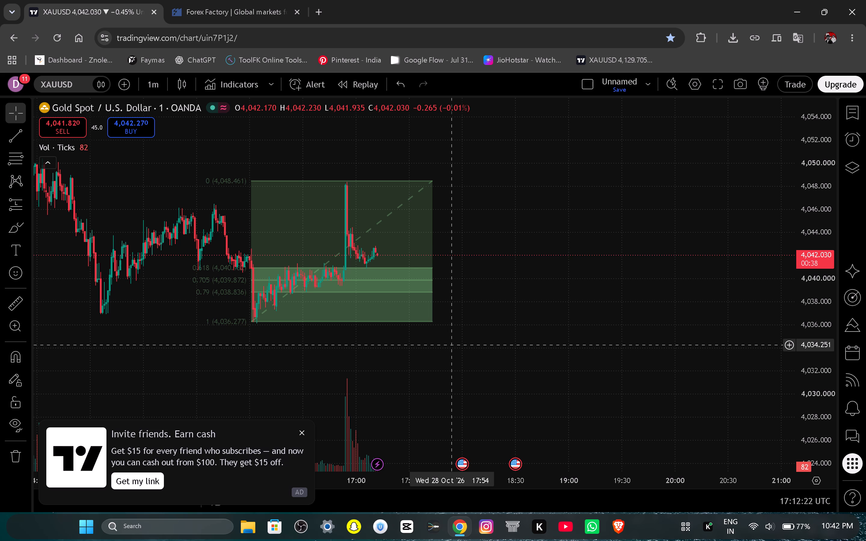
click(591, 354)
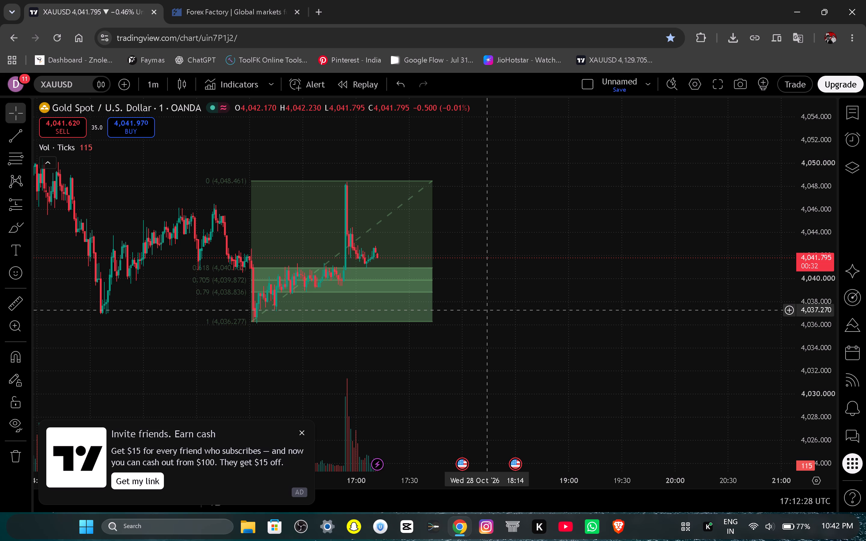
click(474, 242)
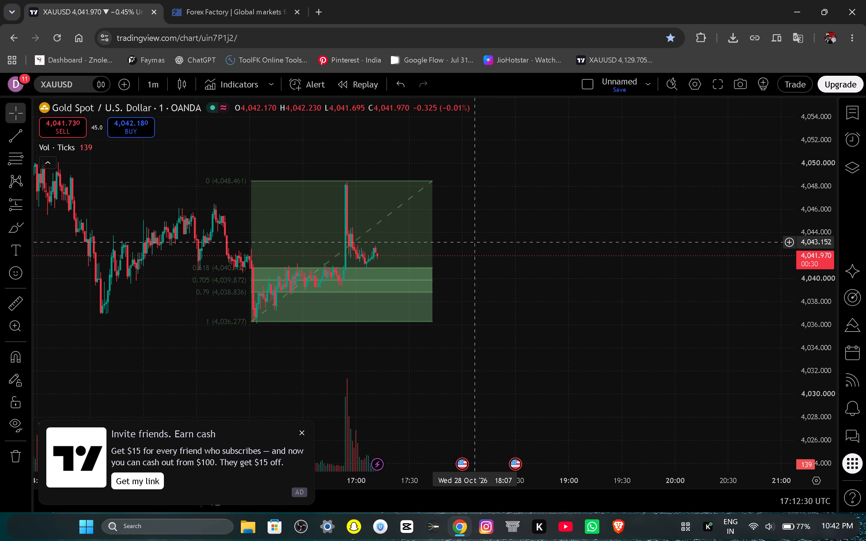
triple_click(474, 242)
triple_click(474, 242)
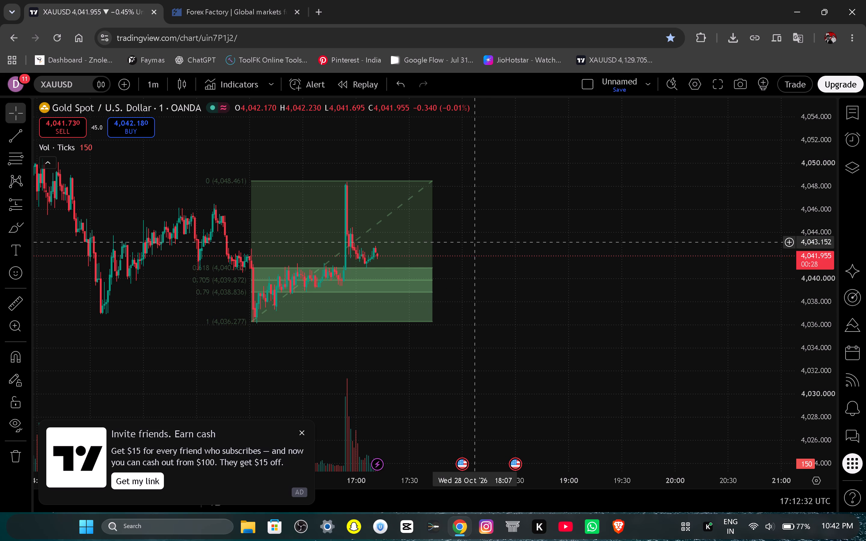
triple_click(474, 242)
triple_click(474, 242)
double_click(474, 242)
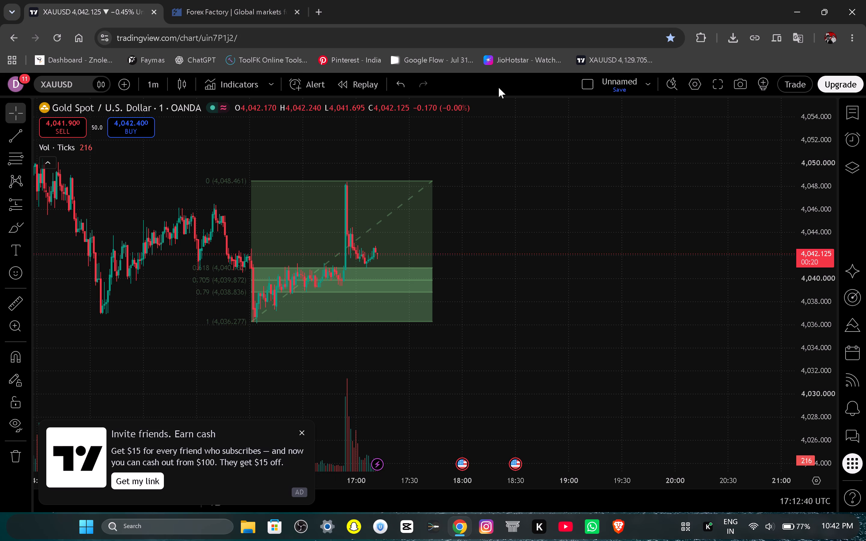
Close the browser window with the gold chart, leaving the site without saving the layout changes.
click(849, 7)
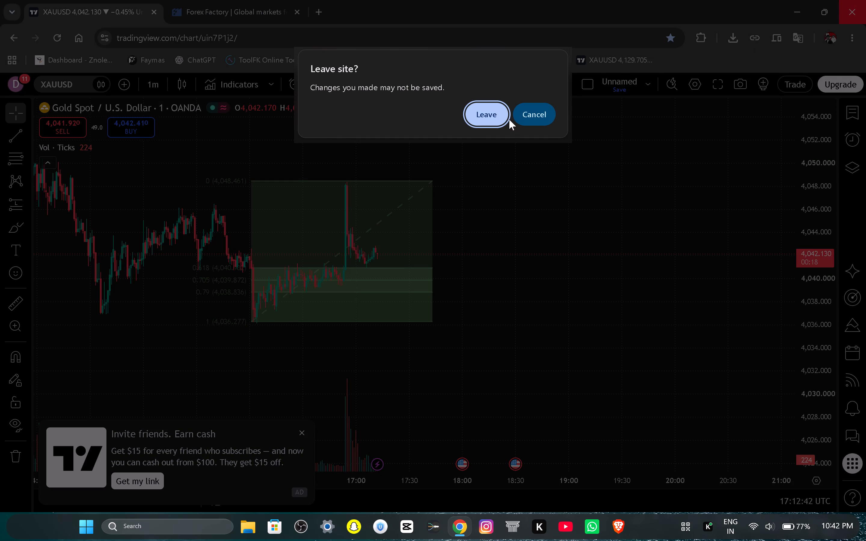
click(502, 118)
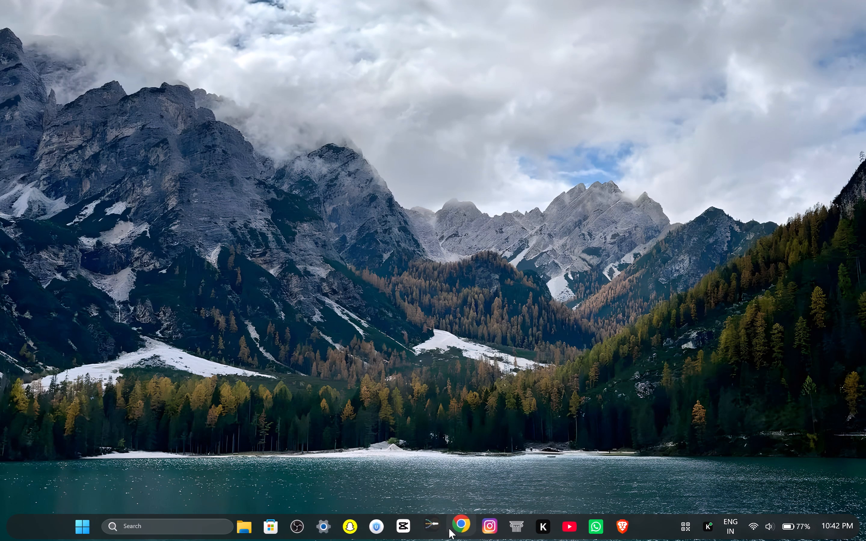
Launch Google Chrome again from the desktop.
click(459, 529)
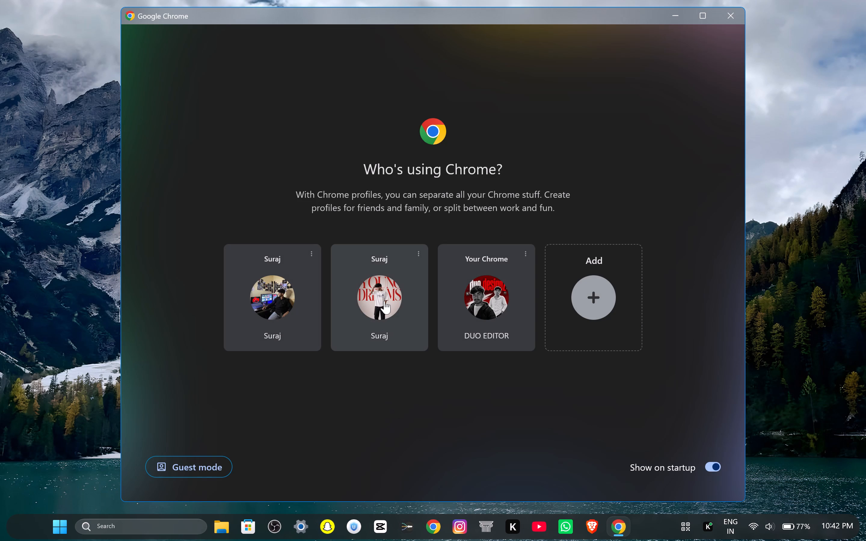
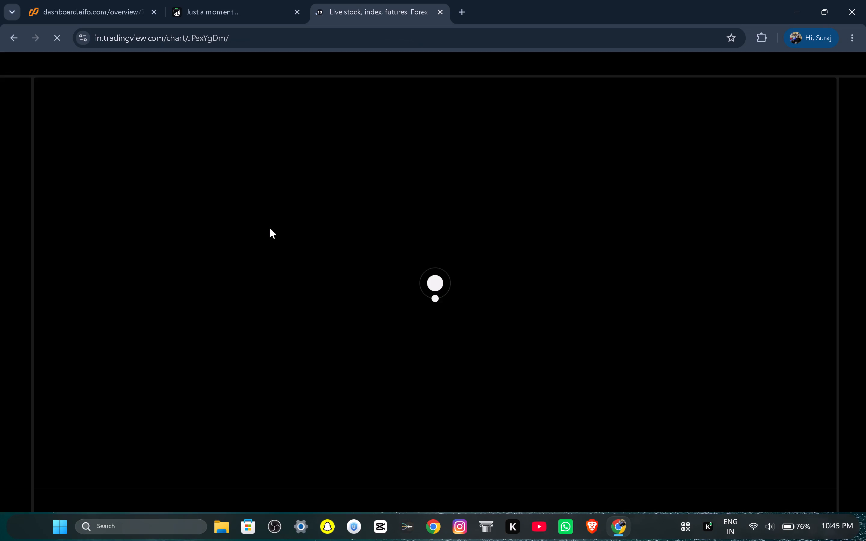
Examine the latest one-minute gold price action, from the evening decline through to the recent spike and pullback.
scroll(438, 195, left, 2)
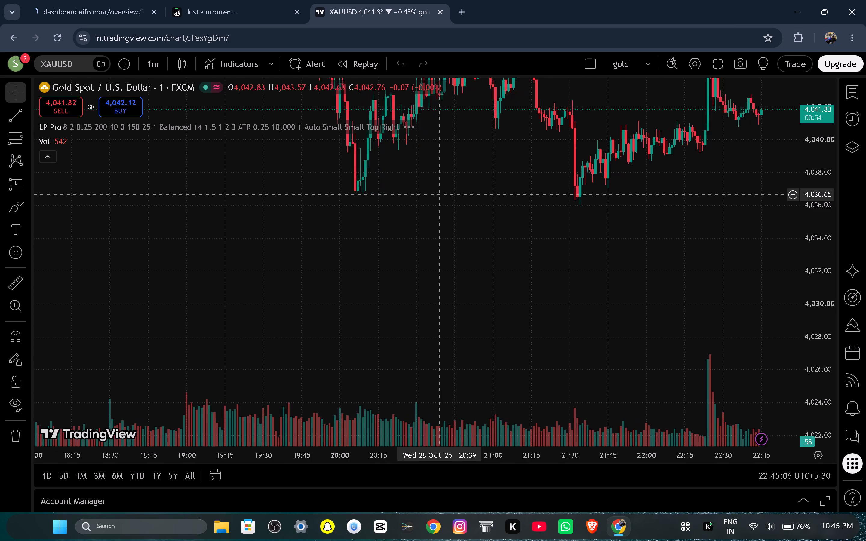
scroll(438, 195, left, 1)
scroll(438, 195, up, 2)
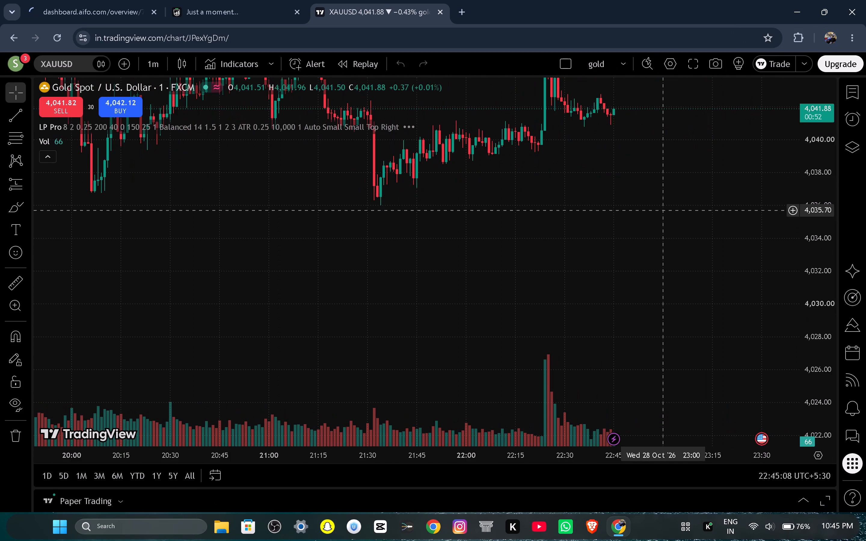
scroll(710, 176, up, 2)
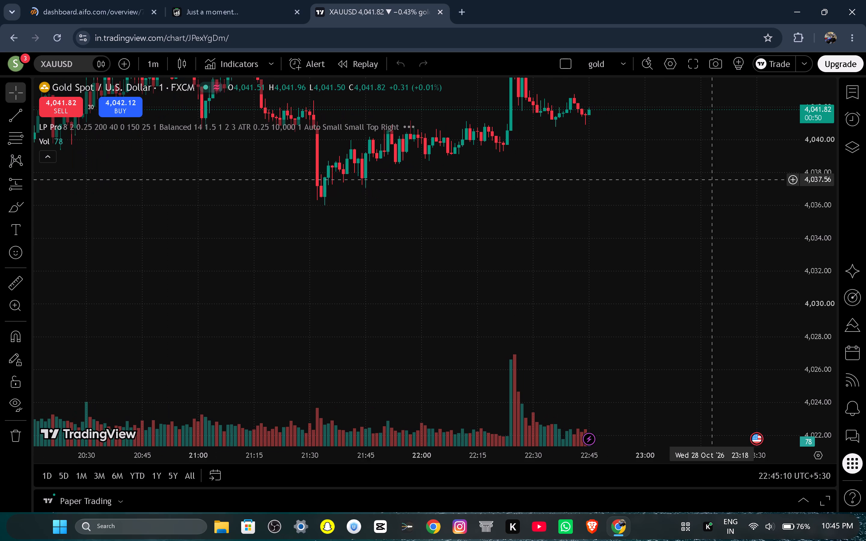
drag(735, 159, 725, 258)
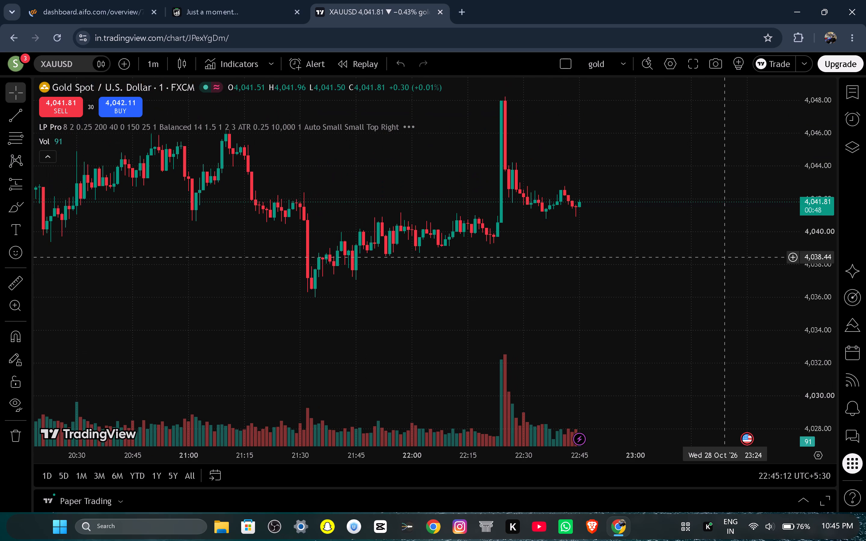
scroll(717, 252, right, 2)
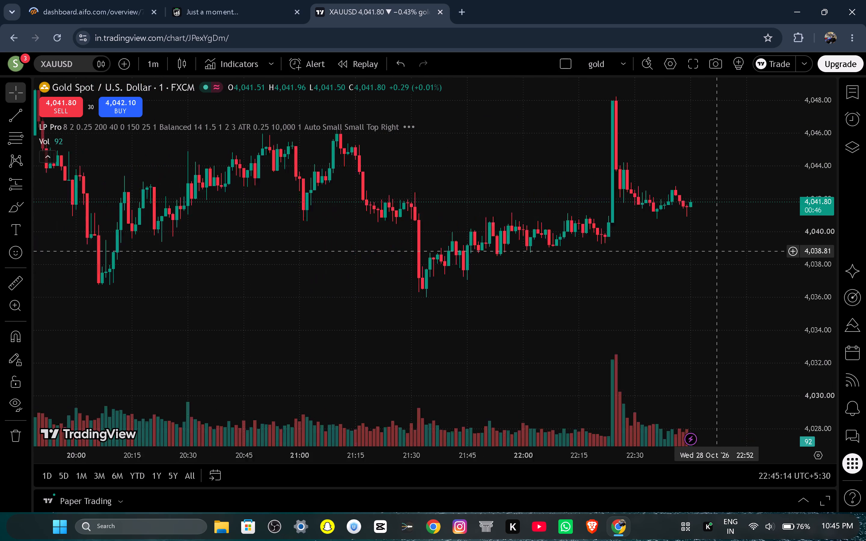
scroll(717, 252, right, 1)
scroll(717, 252, left, 1)
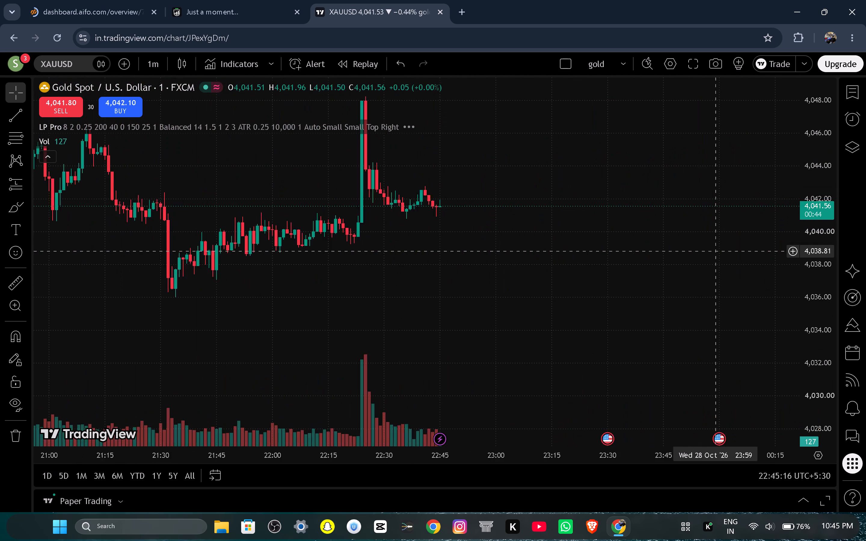
scroll(717, 252, right, 2)
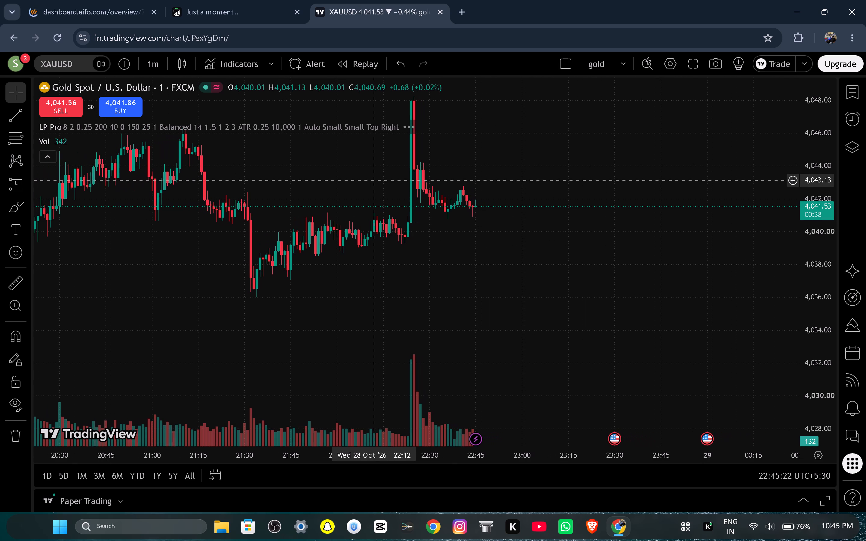
scroll(374, 181, left, 1)
scroll(374, 181, down, 1)
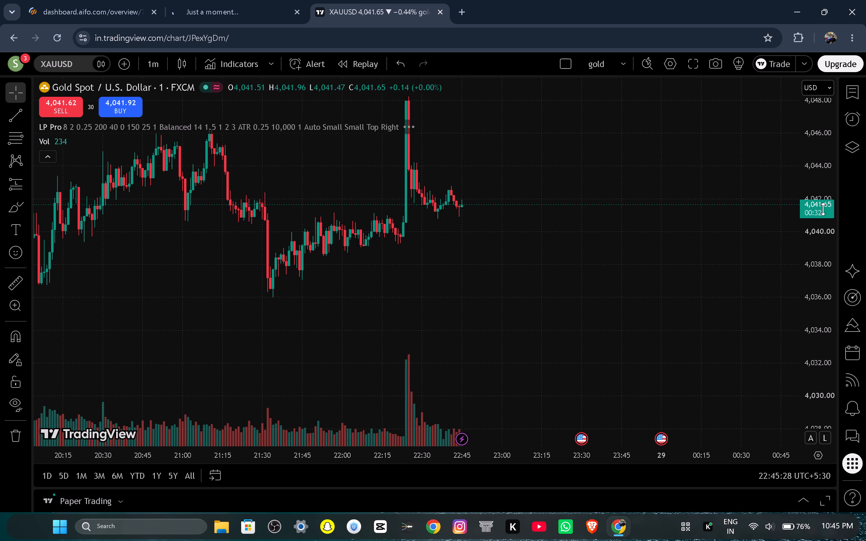
scroll(823, 209, up, 1)
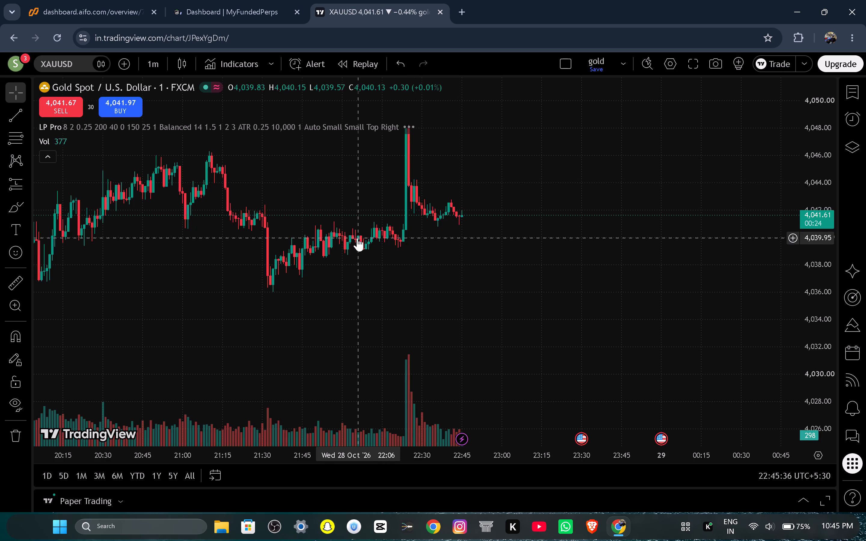
drag(357, 238, 521, 310)
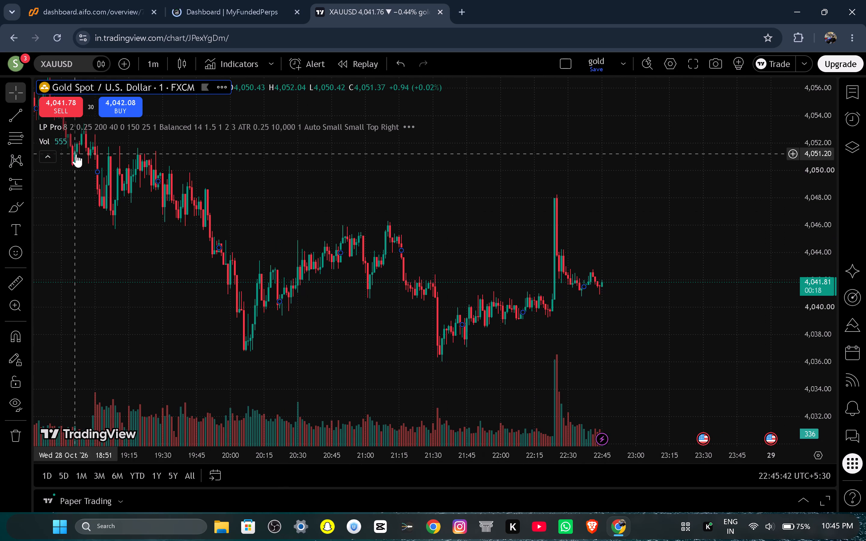
Draw a Fib retracement from the 21:34 swing low at about 4,036.26 up to the spike high at about 4,048.30.
click(11, 136)
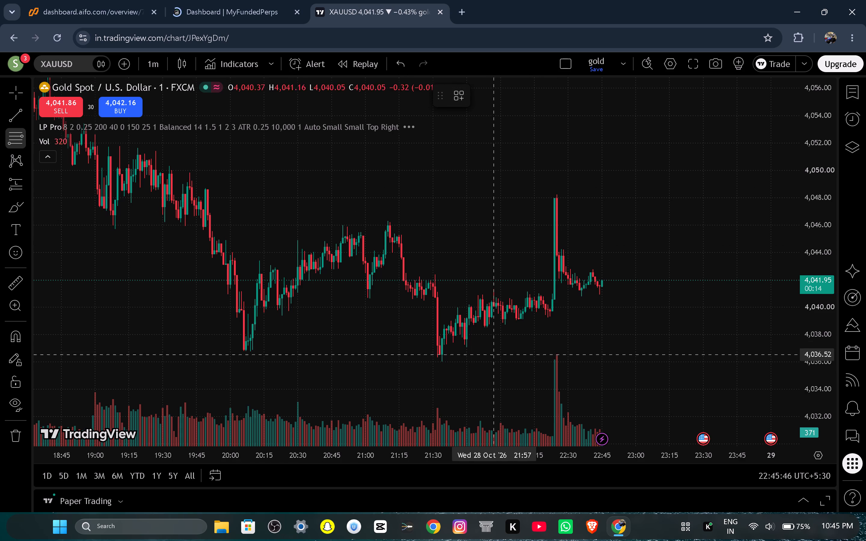
click(441, 359)
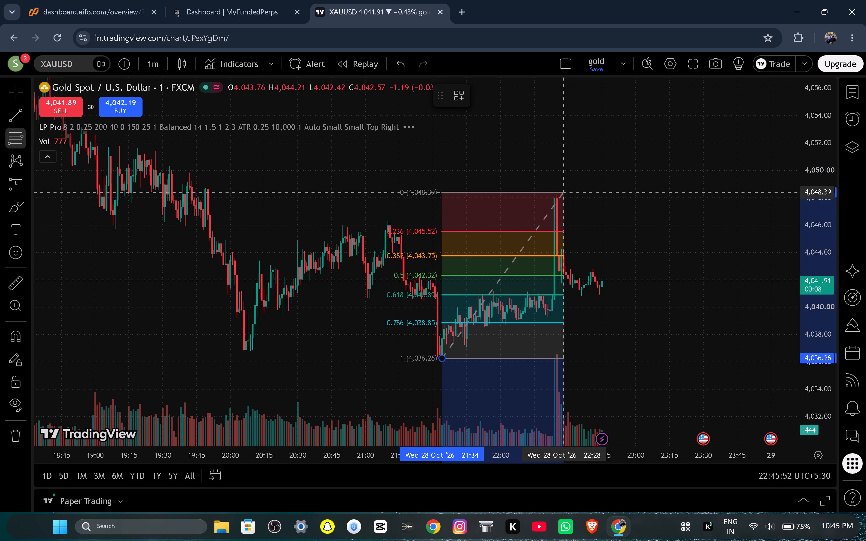
click(640, 194)
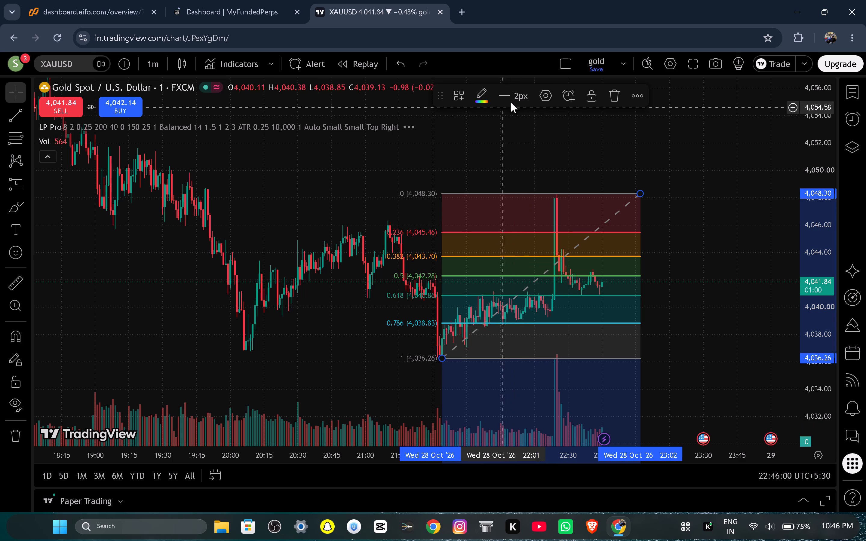
In the Fib retracement's settings, turn off every enabled level from 0.236 to 4.236, keeping only level 0.
click(642, 93)
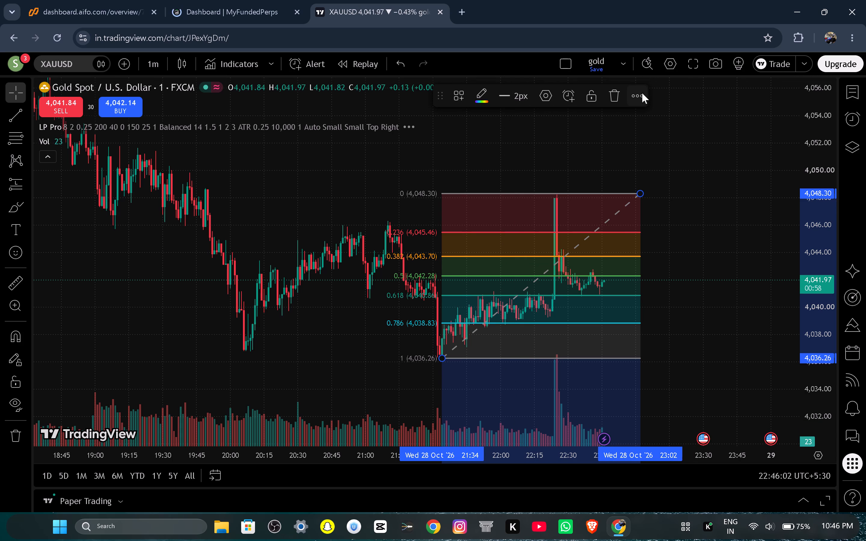
click(608, 255)
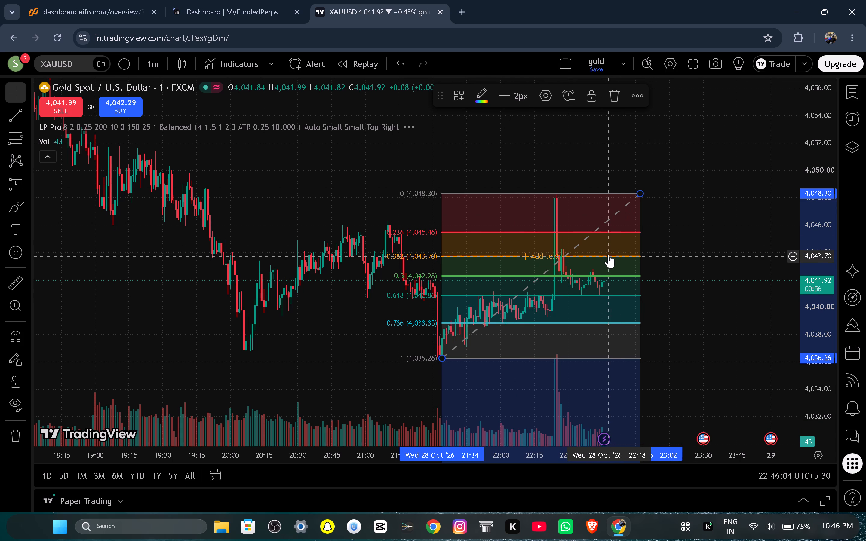
double_click(608, 255)
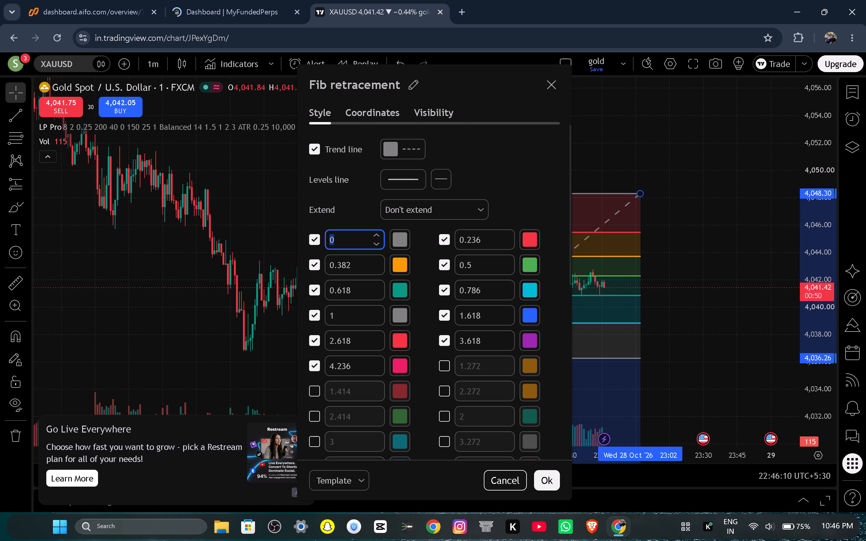
click(321, 363)
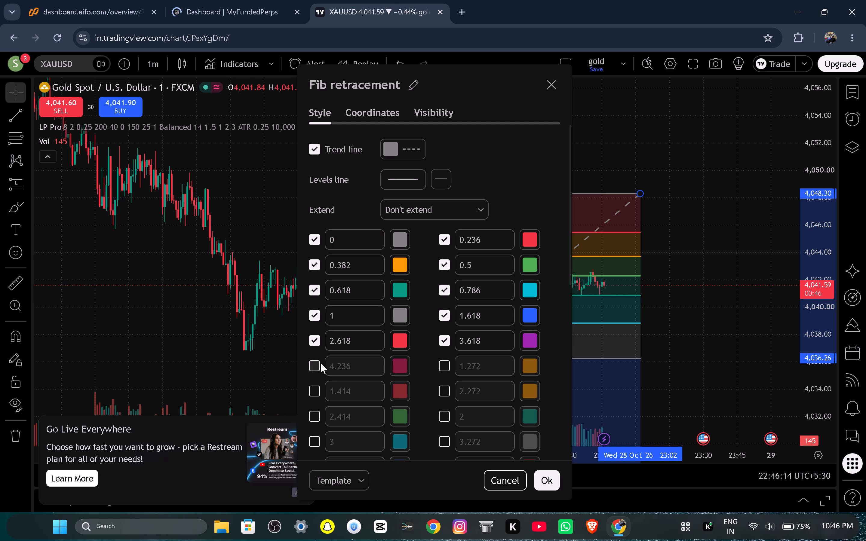
click(314, 342)
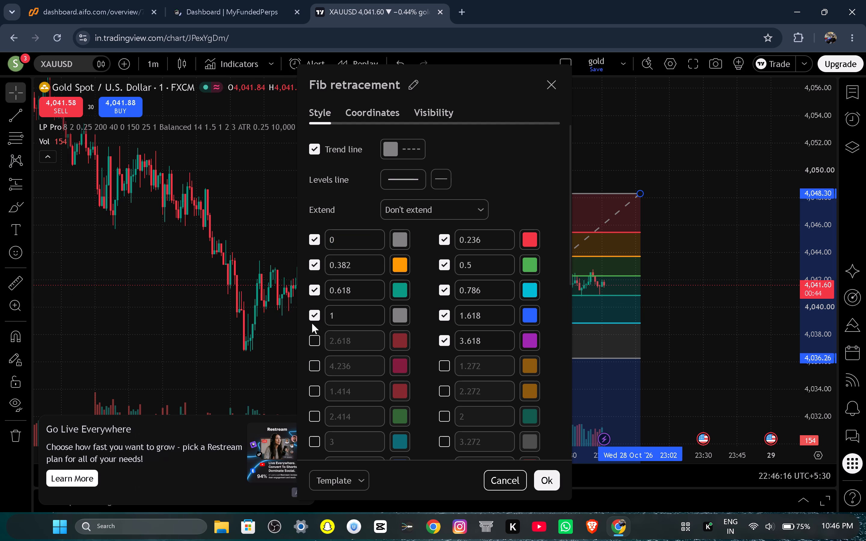
click(313, 318)
click(315, 282)
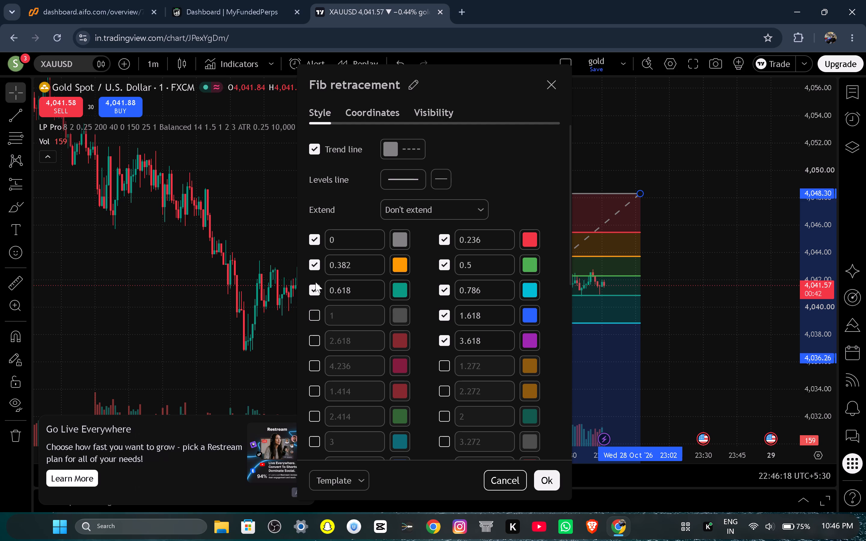
click(314, 290)
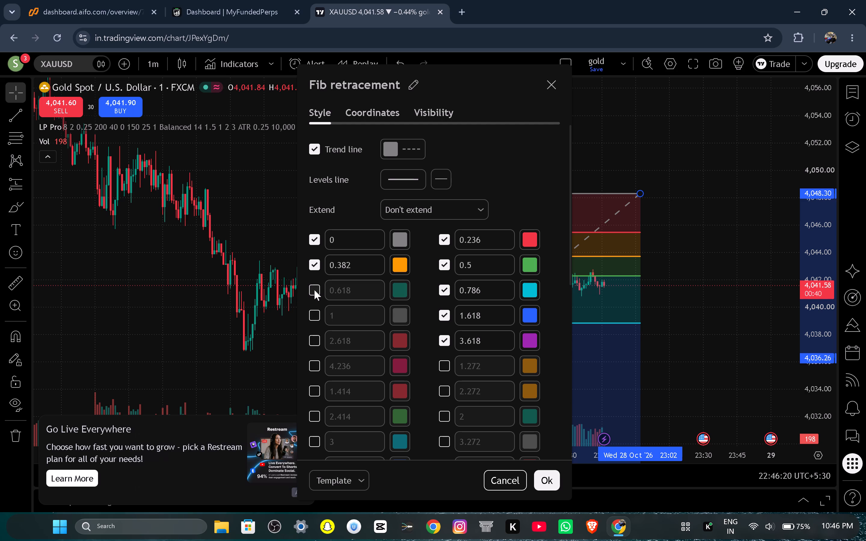
click(311, 264)
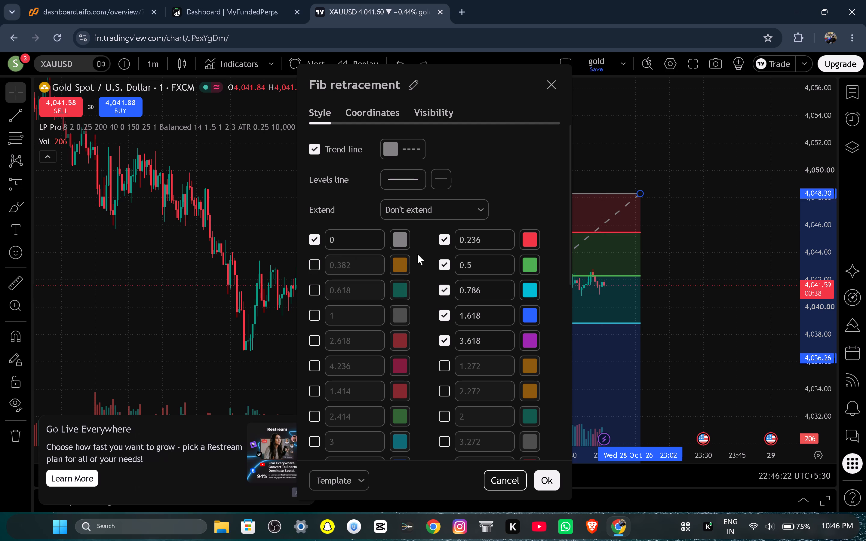
click(444, 240)
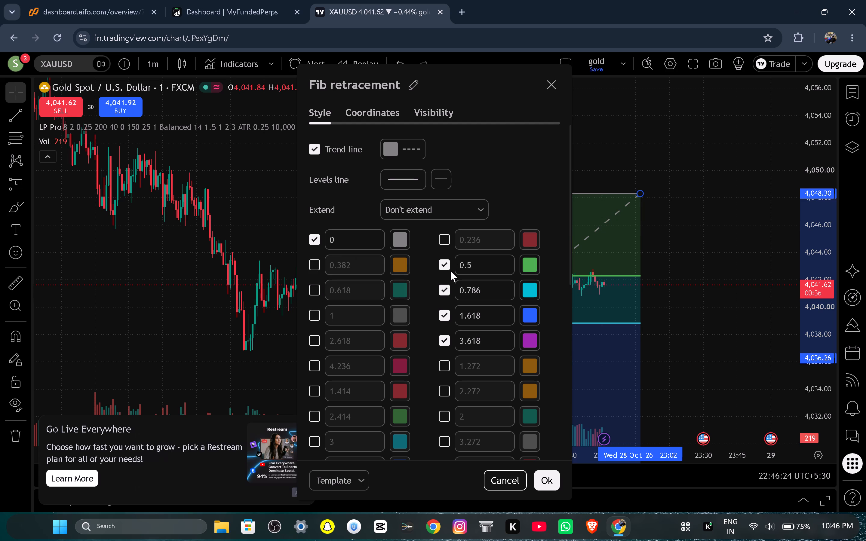
click(448, 266)
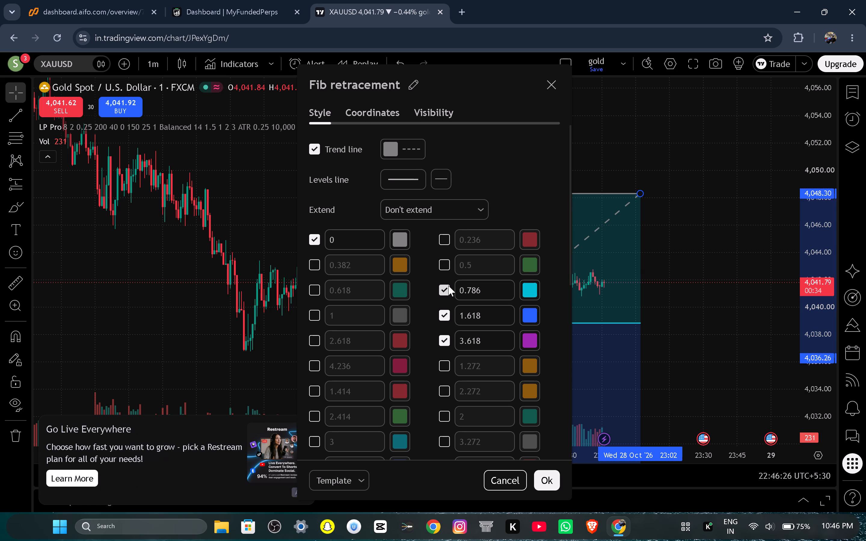
click(448, 286)
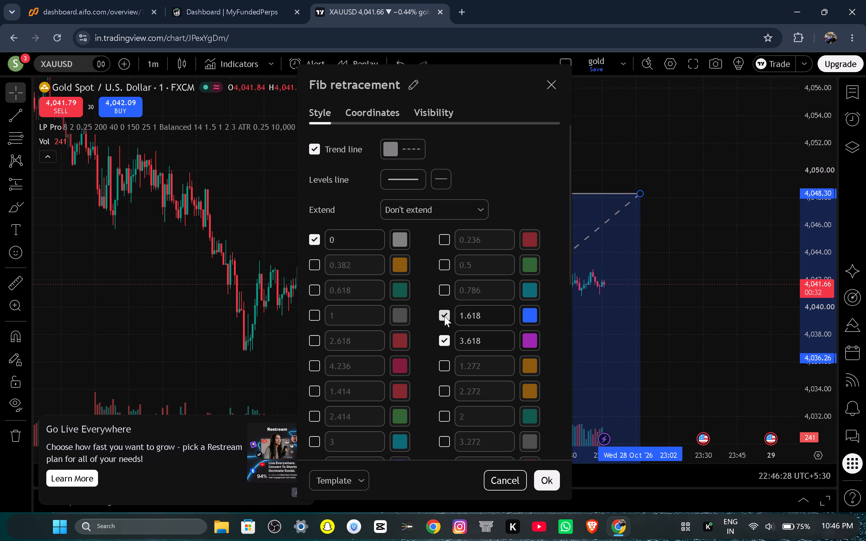
click(444, 316)
click(443, 339)
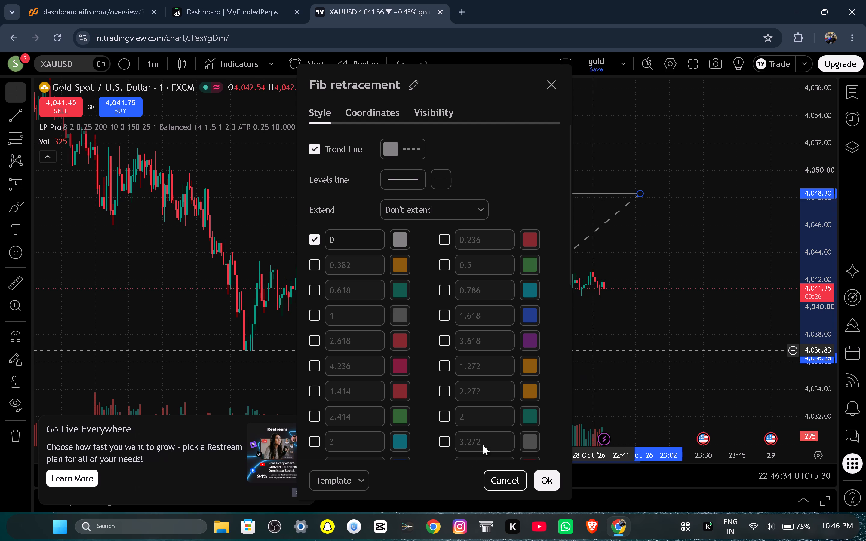
Open another Chrome window with the DUO EDITOR profile.
click(429, 524)
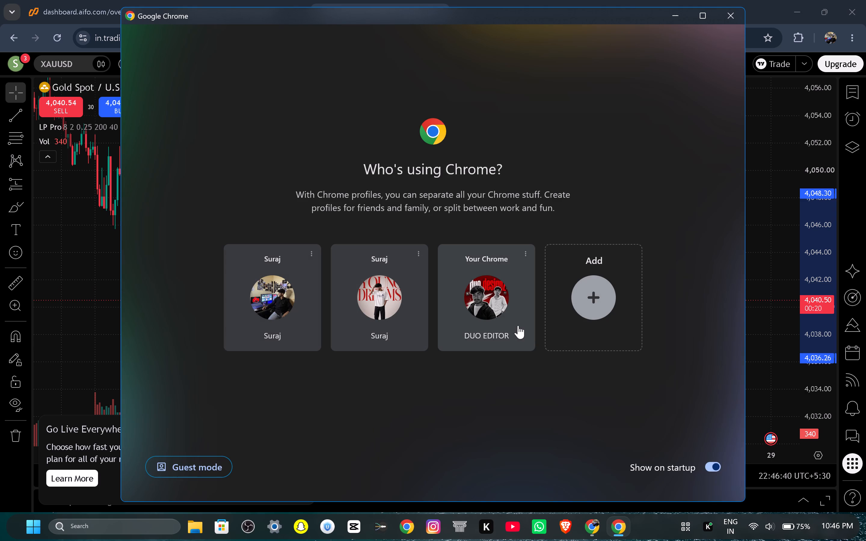
click(518, 326)
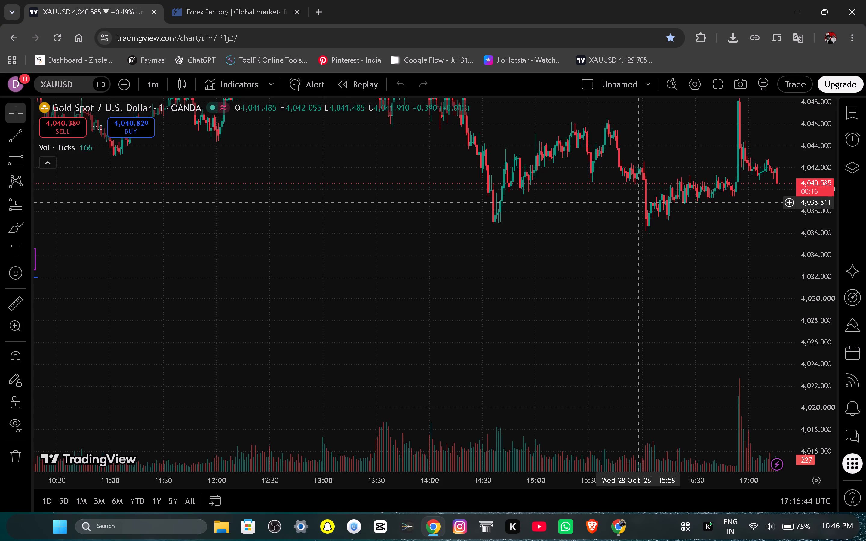
Draw a Fib retracement in the empty area below the gold candles, from about 4,034.68 down to about 4,029.72.
drag(631, 207, 547, 274)
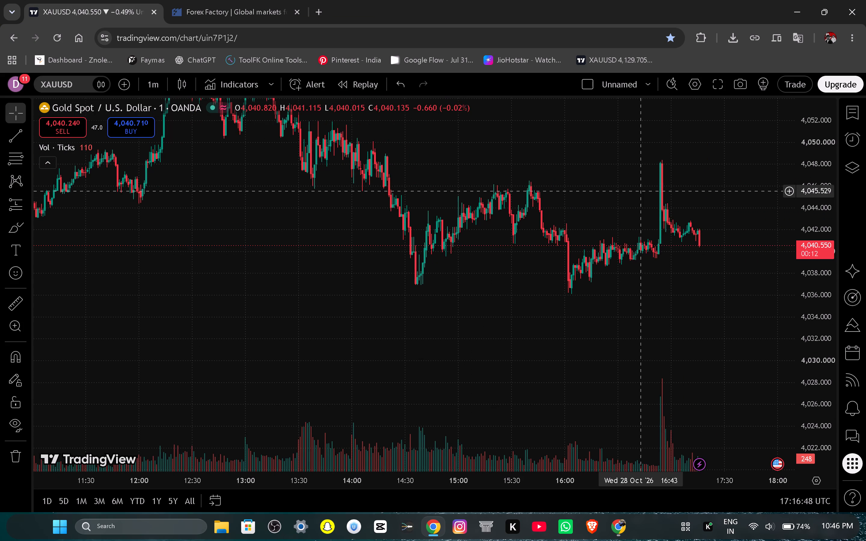
double_click(670, 193)
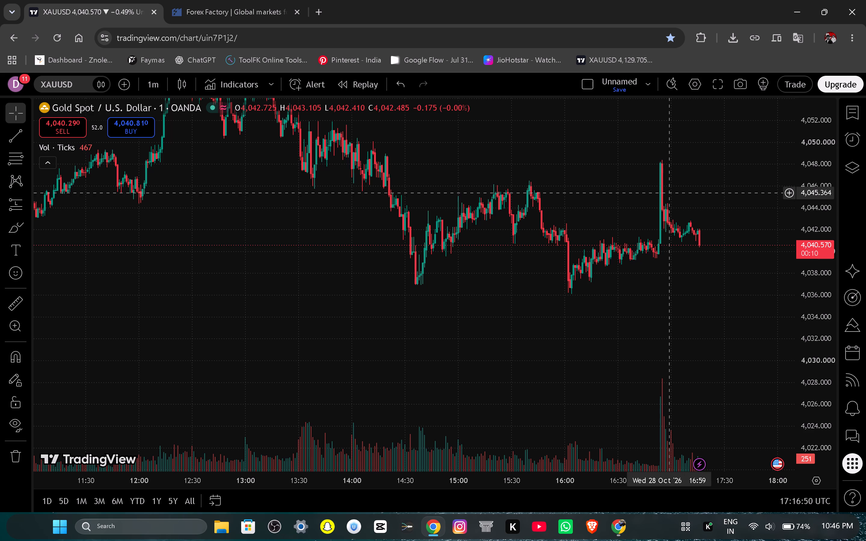
double_click(670, 193)
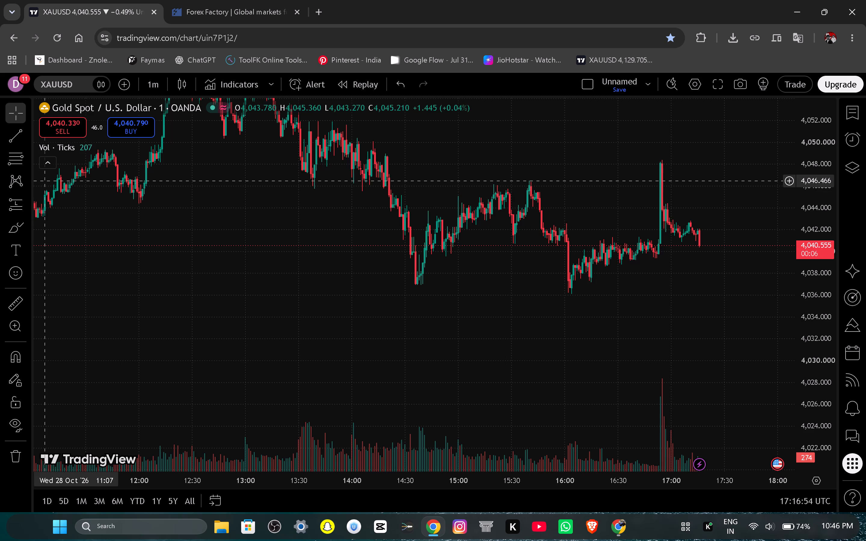
click(10, 163)
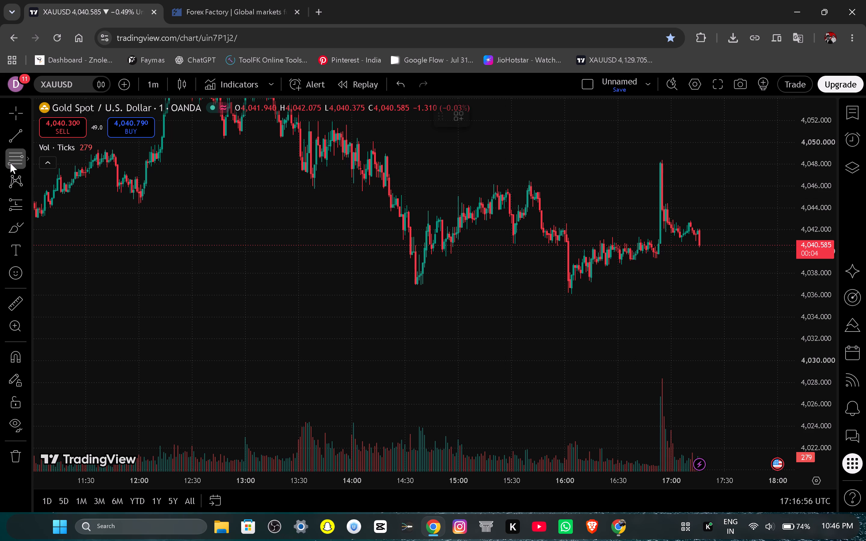
click(330, 310)
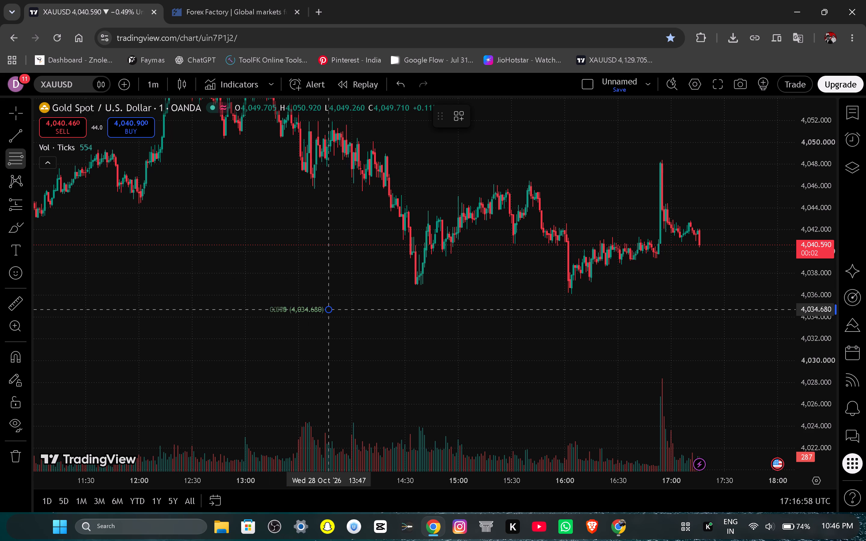
click(489, 364)
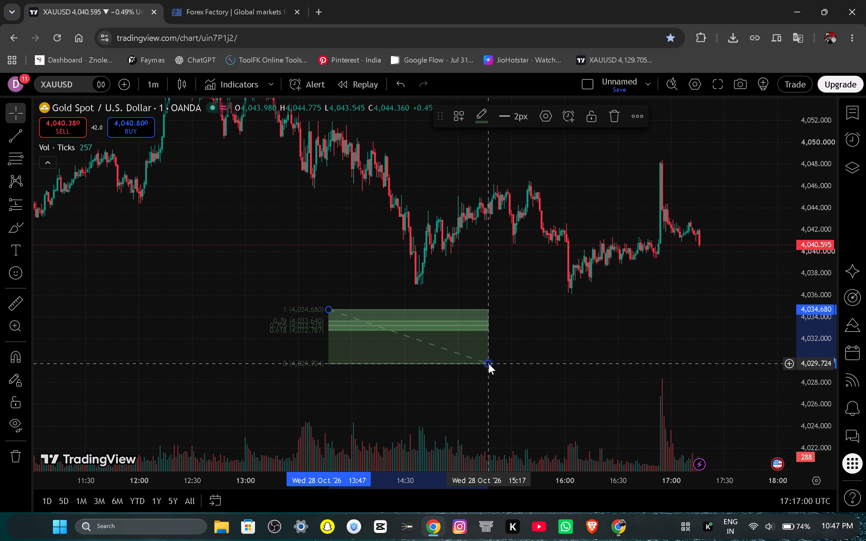
Review the enabled levels and colours in the new Fib retracement's style settings, and close them without changes.
double_click(489, 364)
click(489, 364)
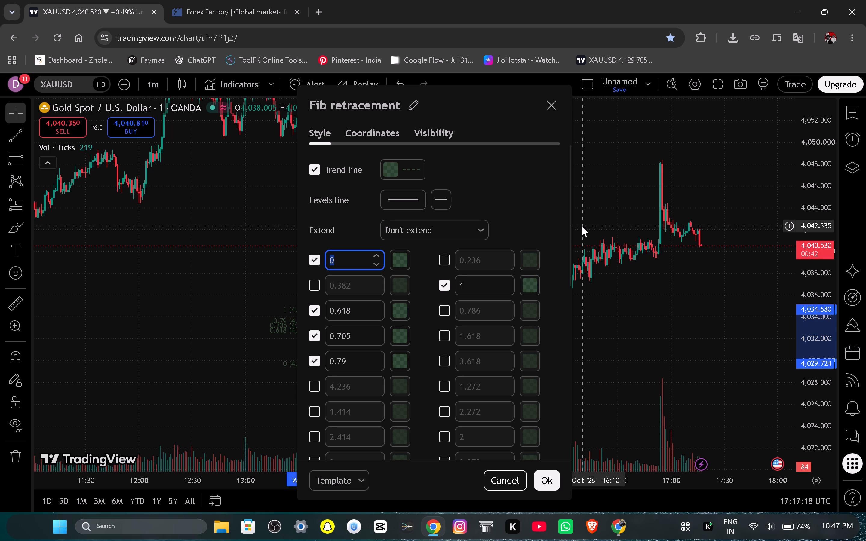
click(556, 107)
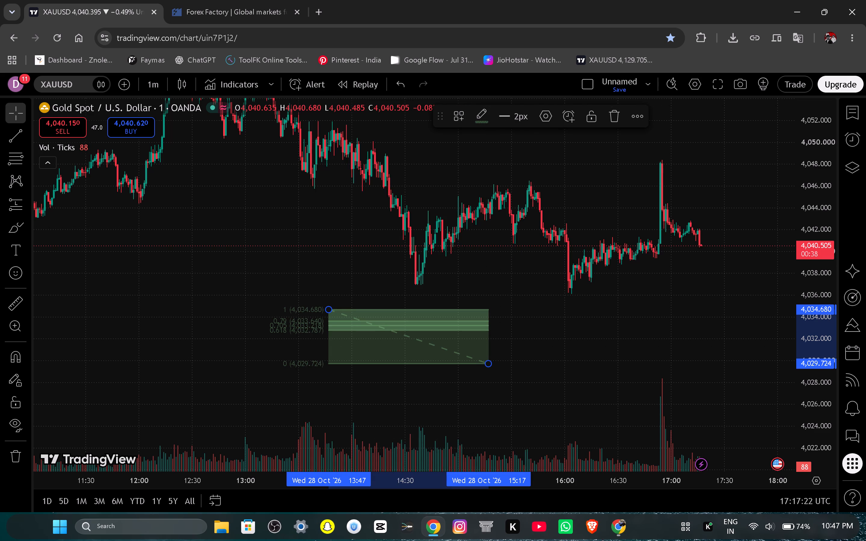
Switch back to the Chrome window with the gold layout and enable the 0.618 level in the Fib retracement settings.
click(607, 524)
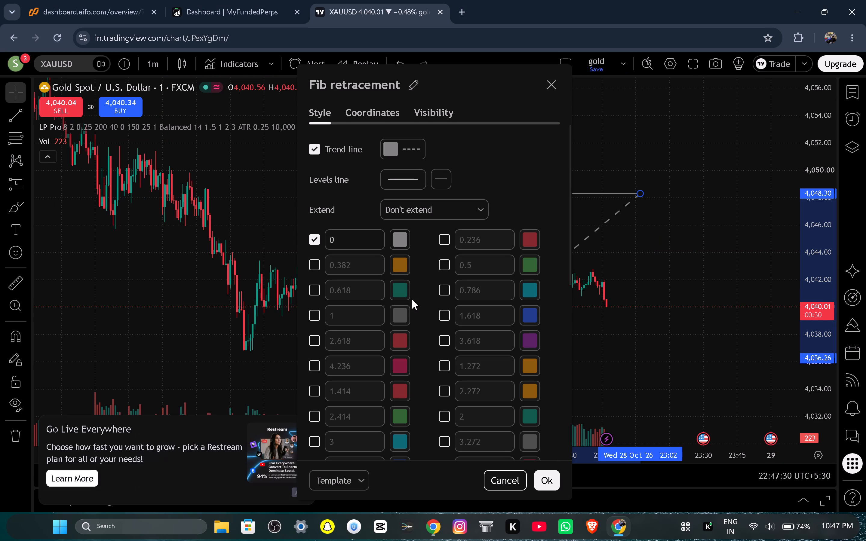
click(340, 287)
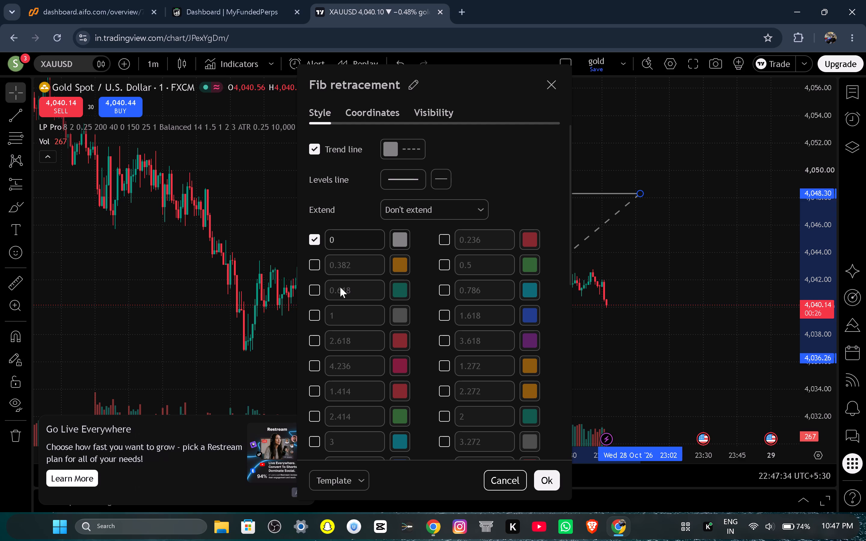
click(317, 288)
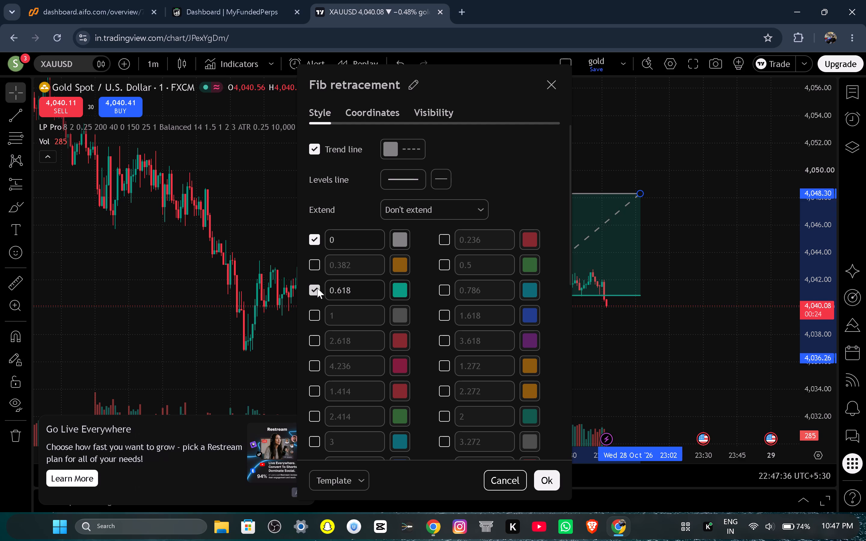
Enable the Fib level 1 below 0.618 and change its value to 0.705.
click(317, 319)
click(342, 319)
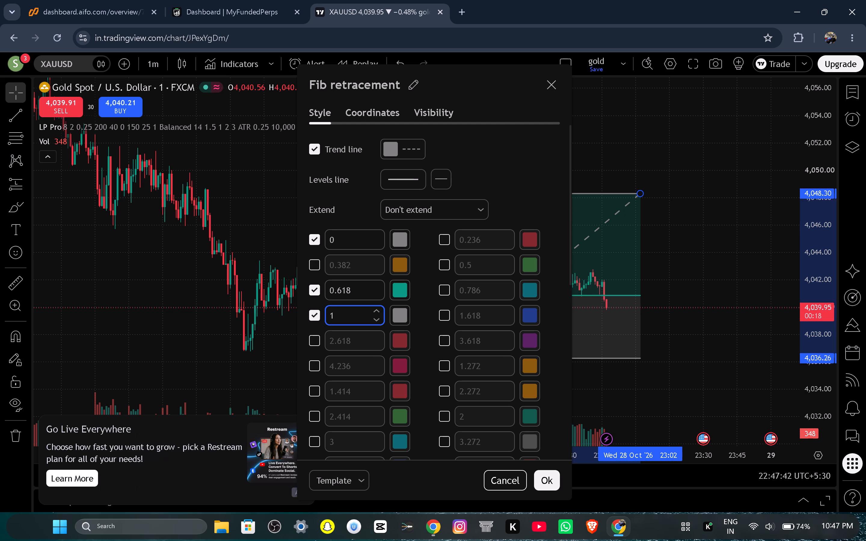
key(BackSpace)
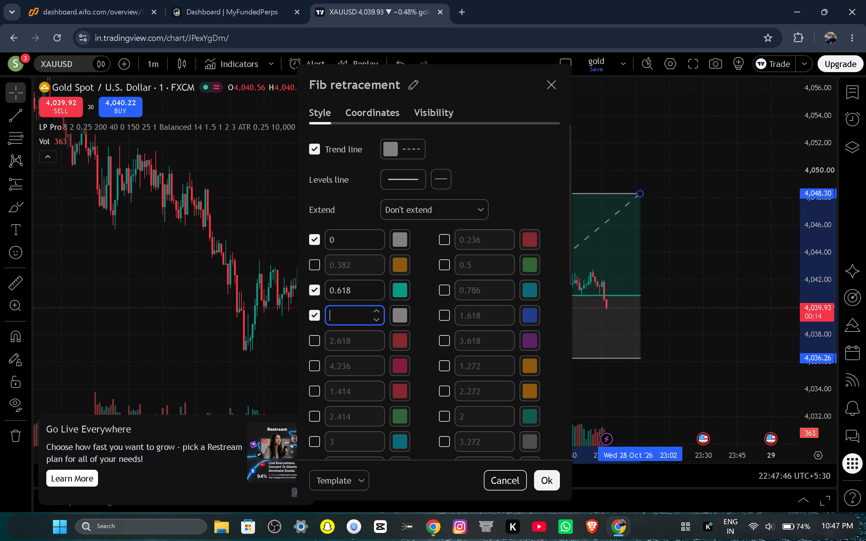
text(0.)
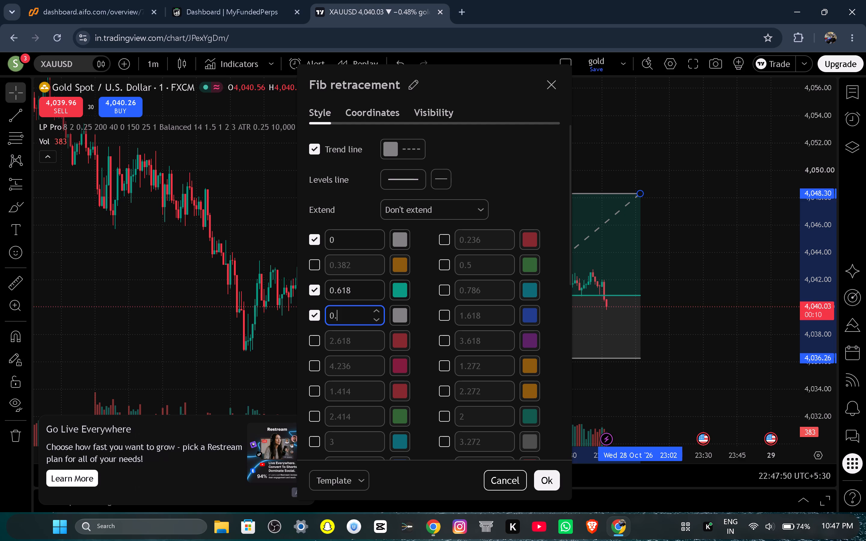
text(70)
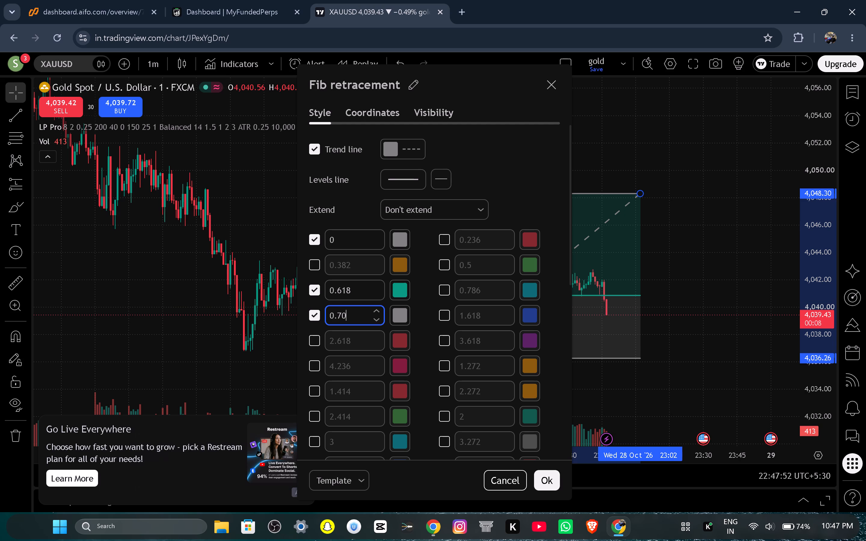
key(5)
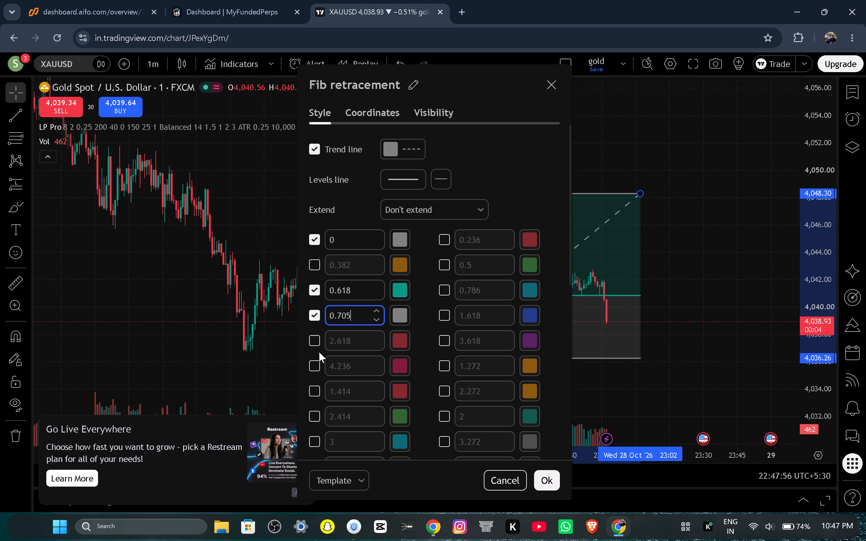
Enable the 2.618 Fib level and change its value to 0.79.
click(316, 334)
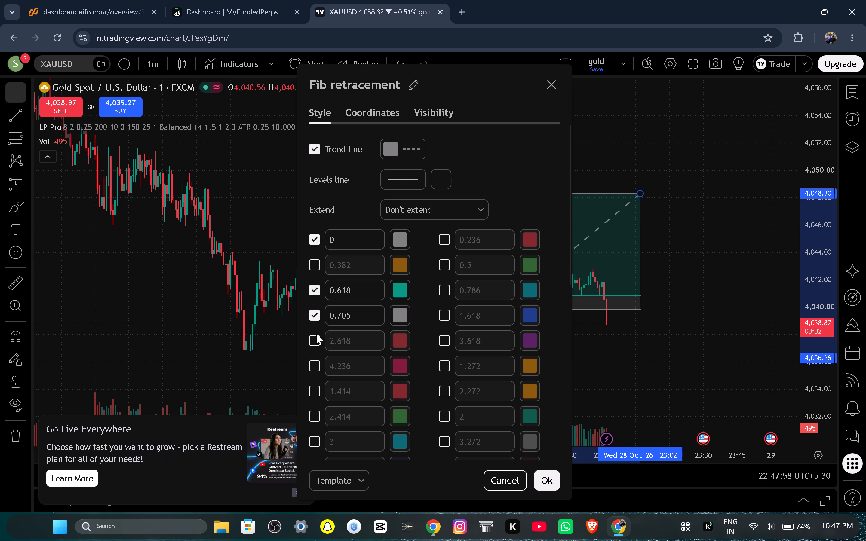
click(316, 334)
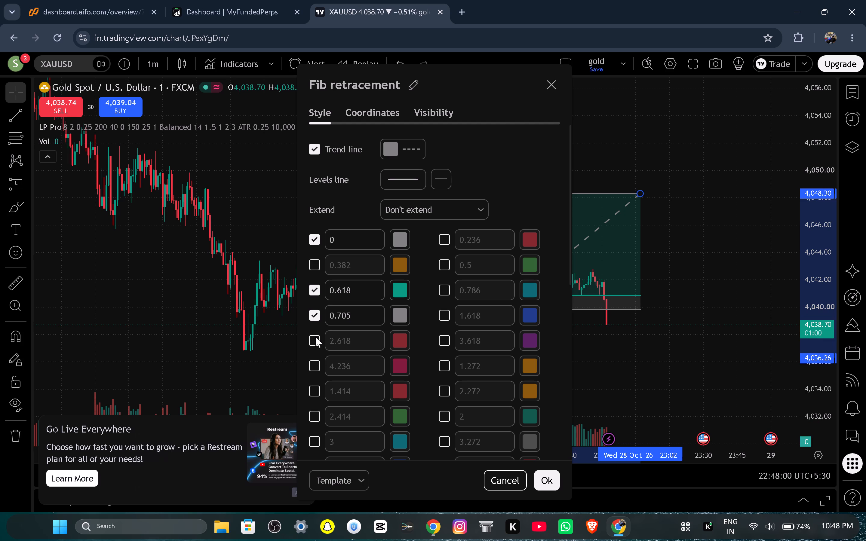
click(315, 337)
click(349, 347)
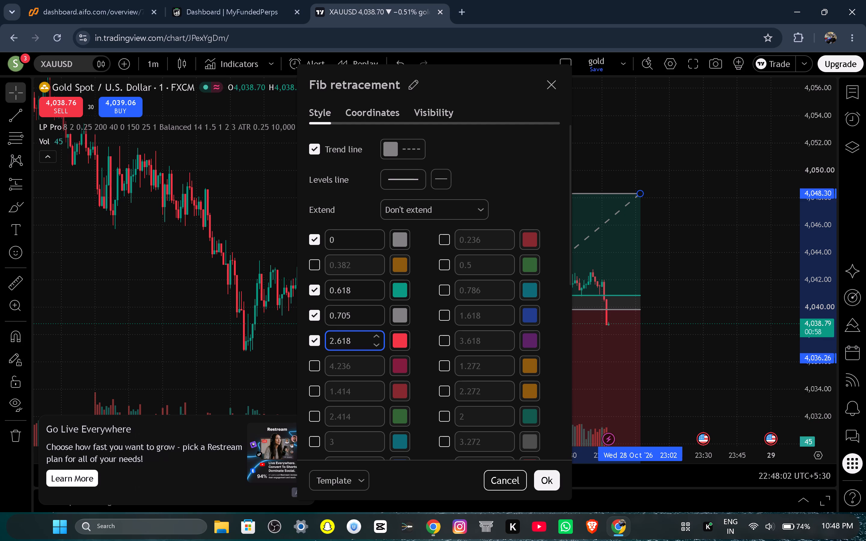
key(BackSpace)
key(BackSpace)
key(BackSpace)
key(BackSpace)
key(BackSpace)
key(BackSpace)
key(BackSpace)
key(BackSpace)
key(BackSpace)
key(BackSpace)
key(BackSpace)
key(BackSpace)
key(BackSpace)
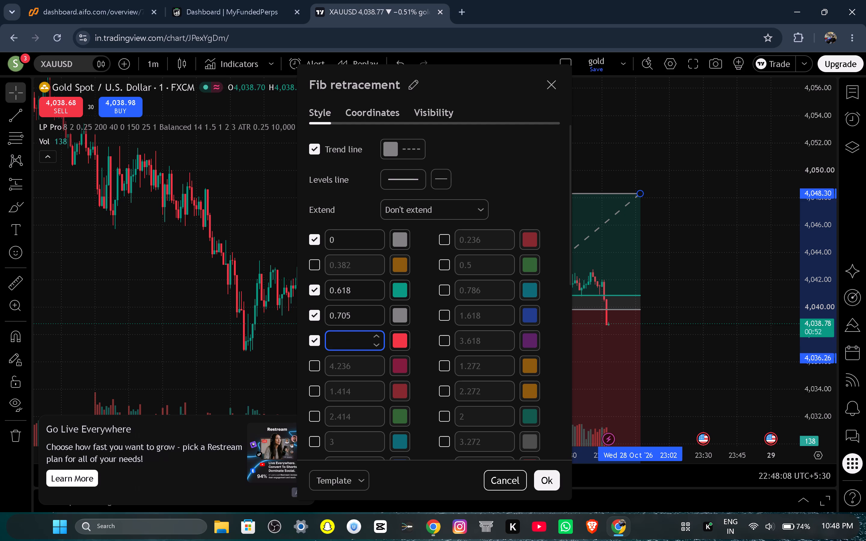
key(0)
key(period)
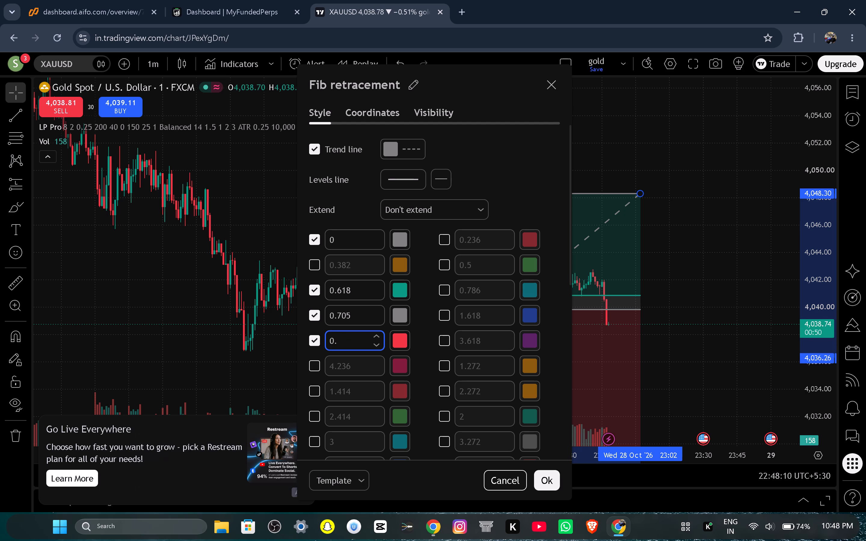
key(7)
key(9)
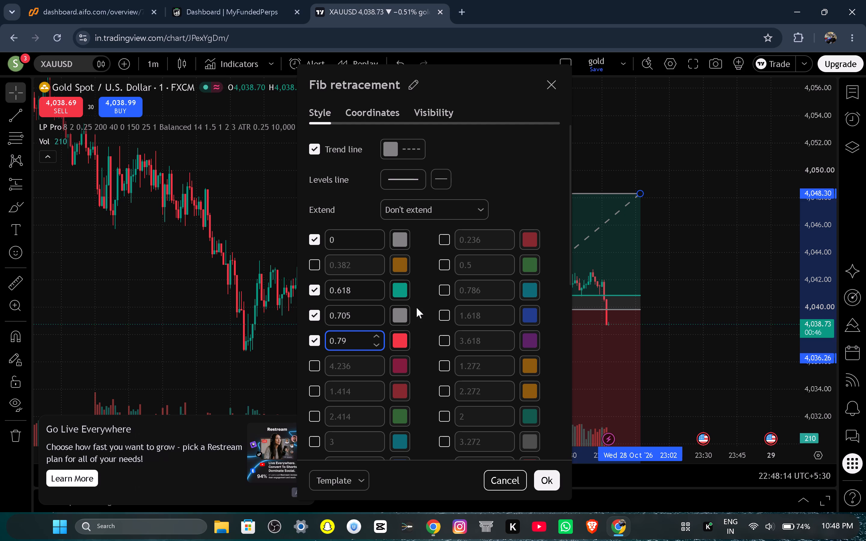
Enable the 0.5 Fib level, change its value to 1, and apply the Fib retracement settings.
click(444, 261)
click(483, 270)
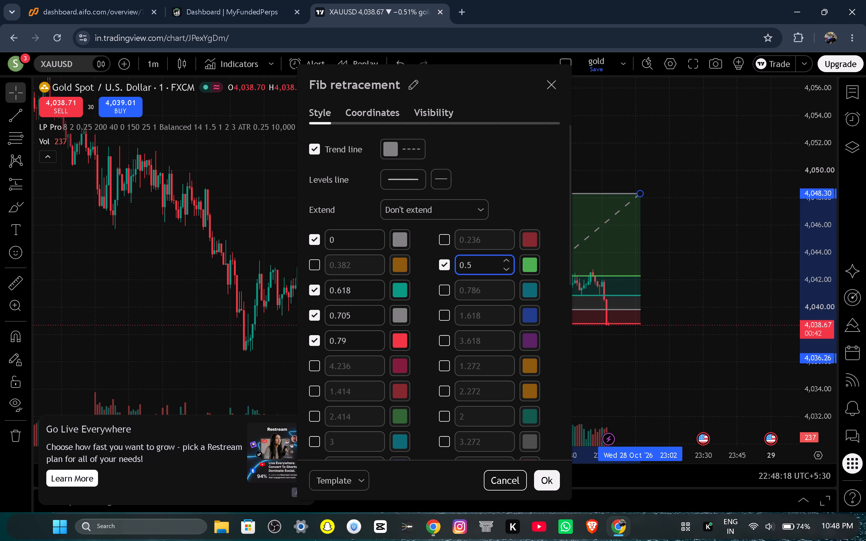
key(BackSpace)
key(BackSpace)
key(BackSpace)
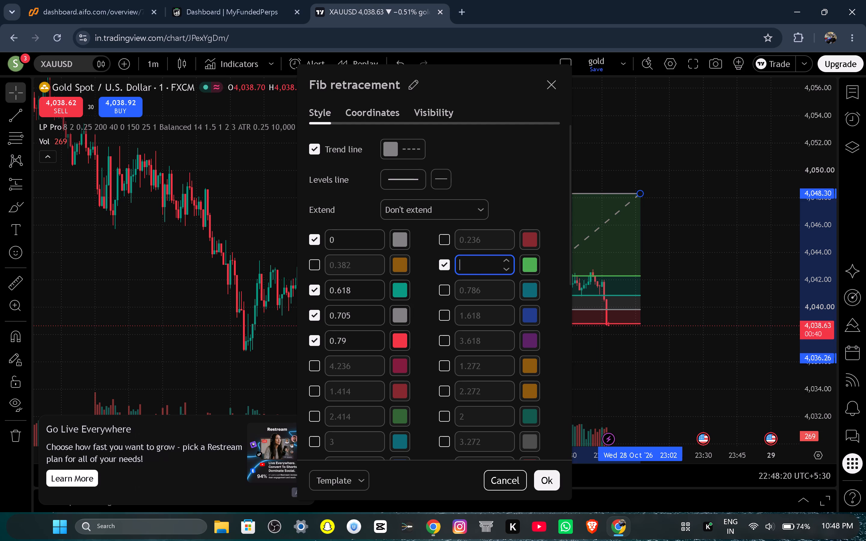
key(1)
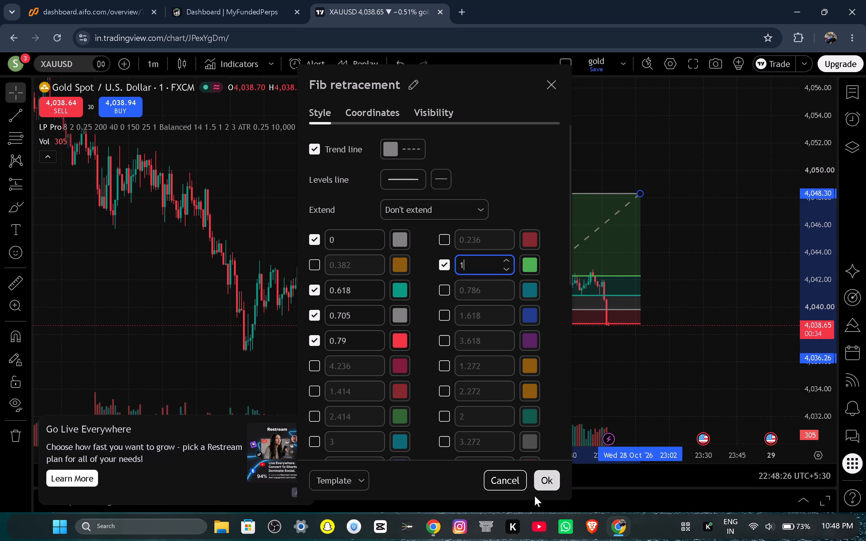
click(549, 488)
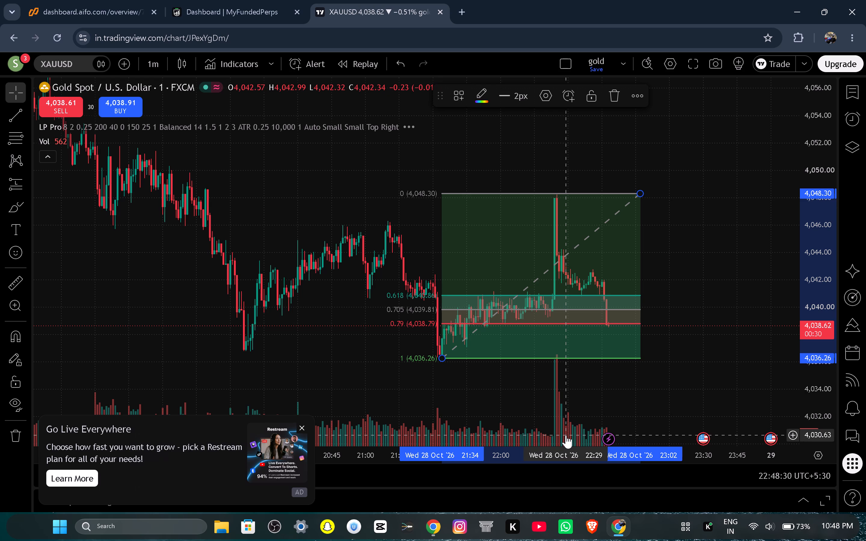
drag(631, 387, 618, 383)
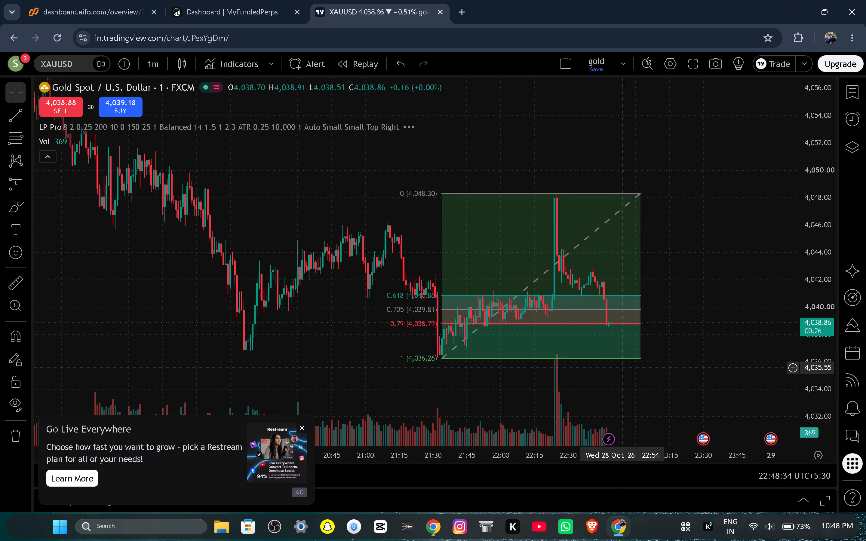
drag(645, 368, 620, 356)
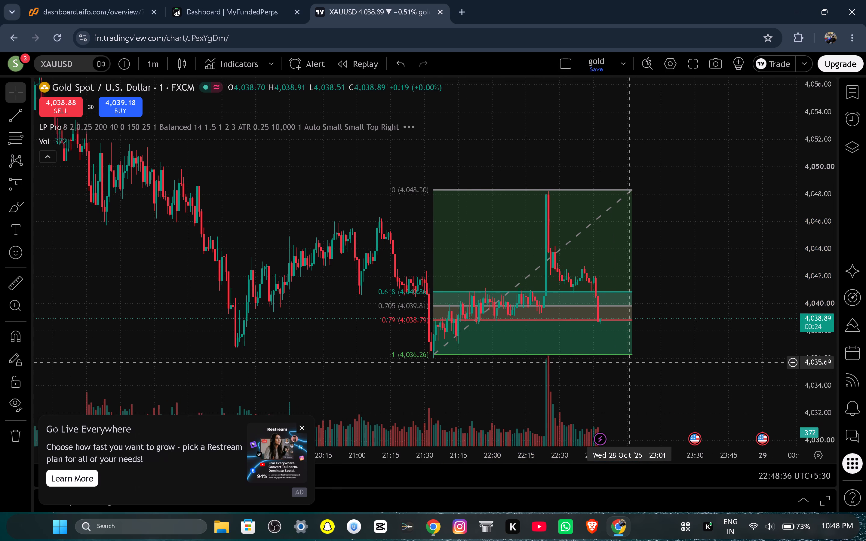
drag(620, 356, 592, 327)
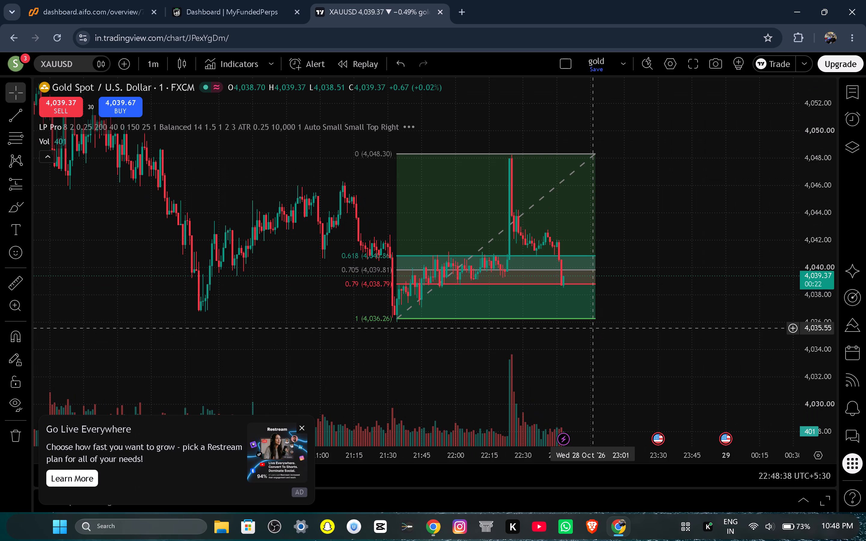
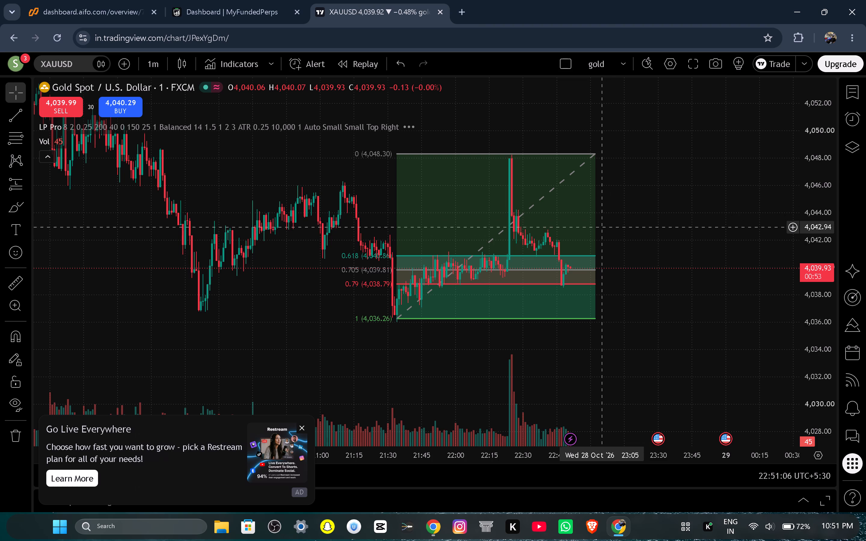
Delete the Fib retracement drawn over the recent swing on the gold chart.
click(604, 277)
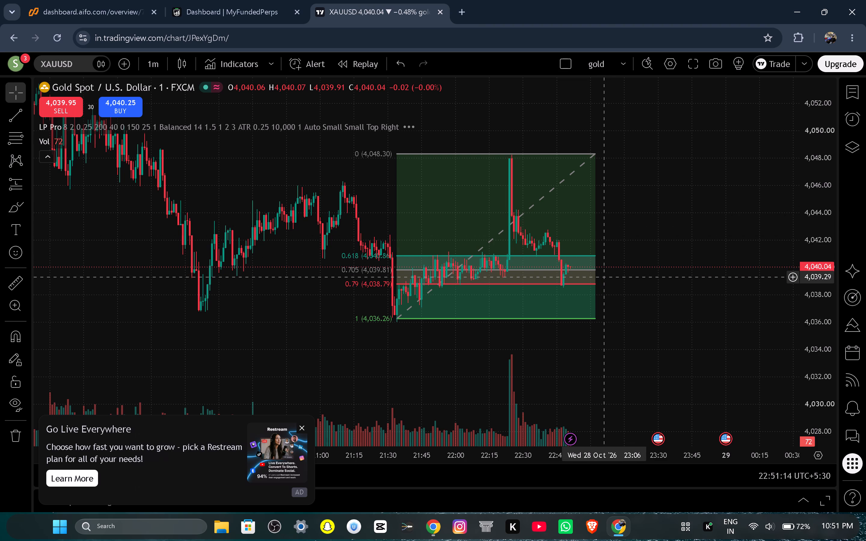
click(579, 158)
click(579, 152)
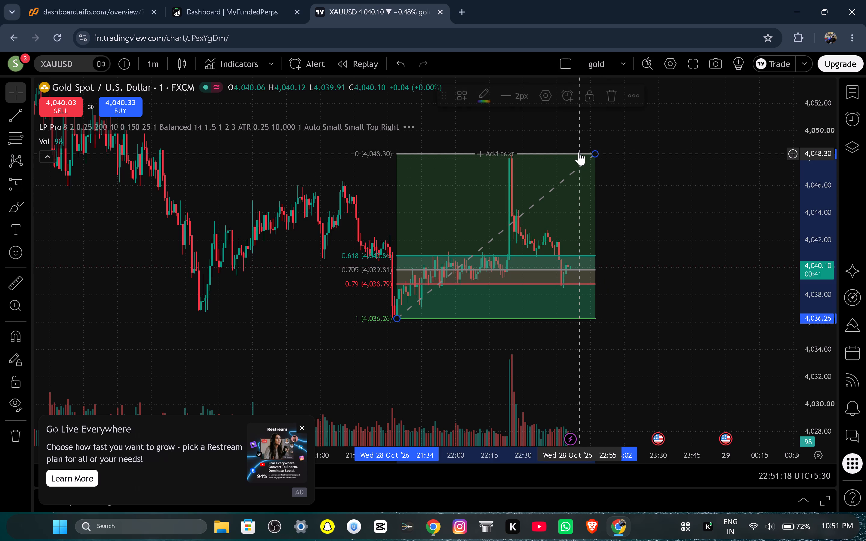
click(606, 96)
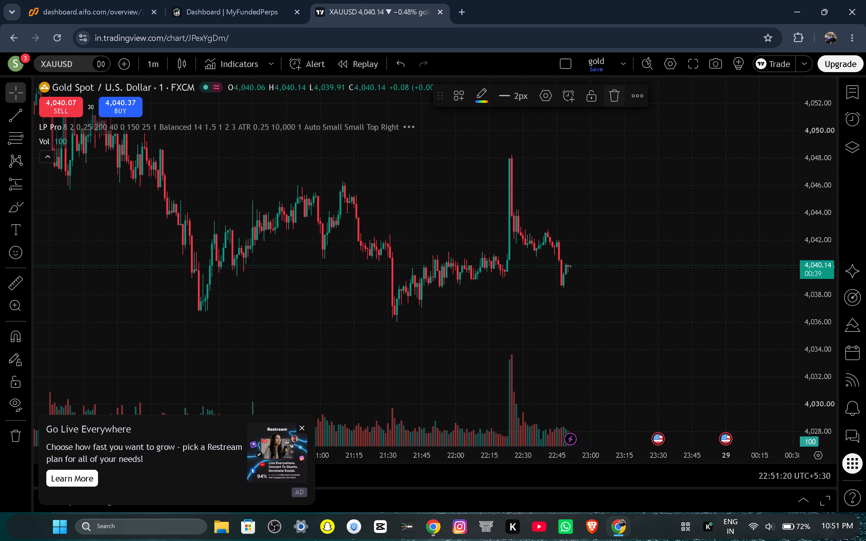
click(606, 96)
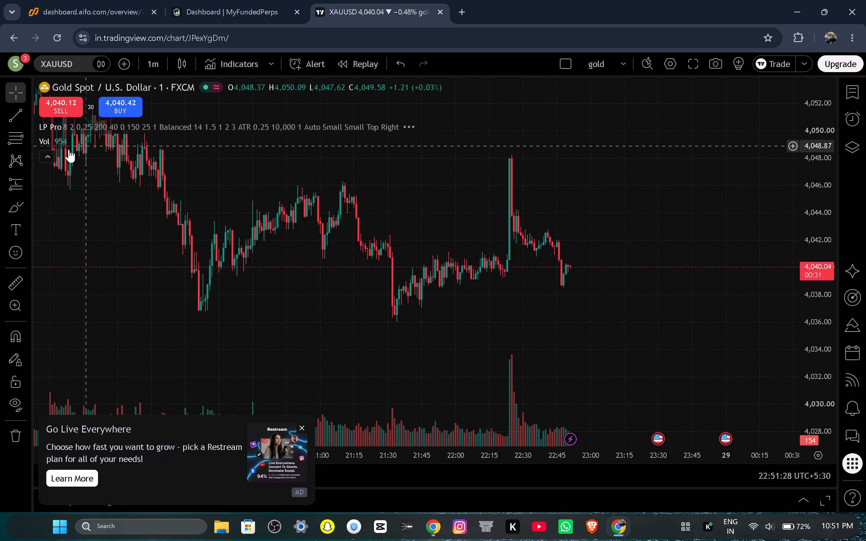
Draw a new Fib retracement from the spike high at about 4,048.25 down to about 4,038.76 at 22:53.
click(12, 141)
click(12, 141)
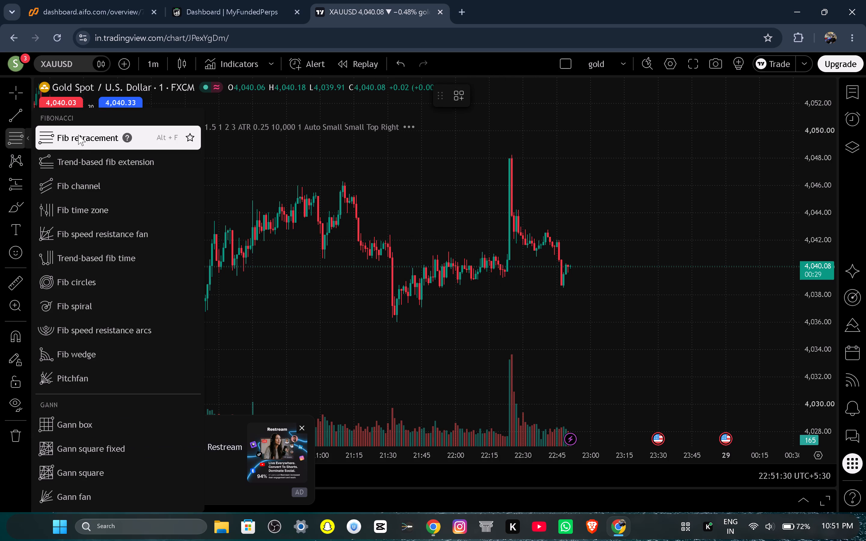
click(89, 131)
click(510, 154)
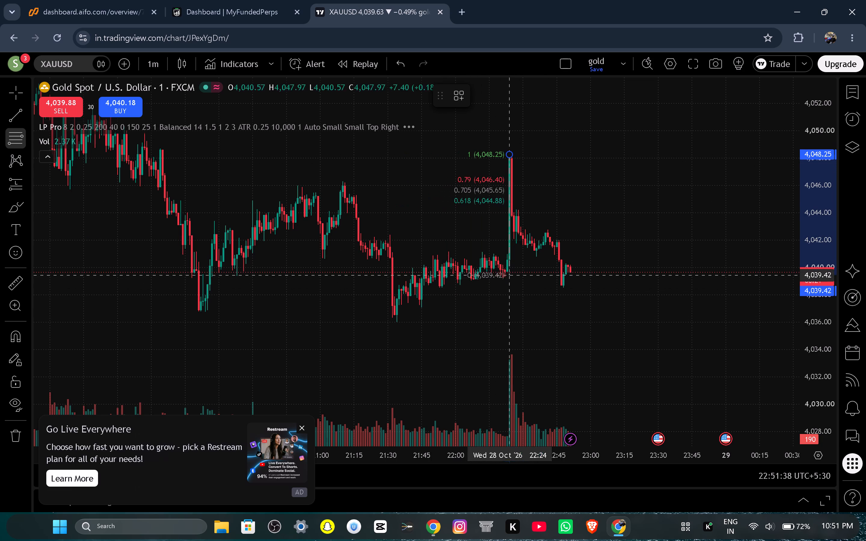
click(574, 285)
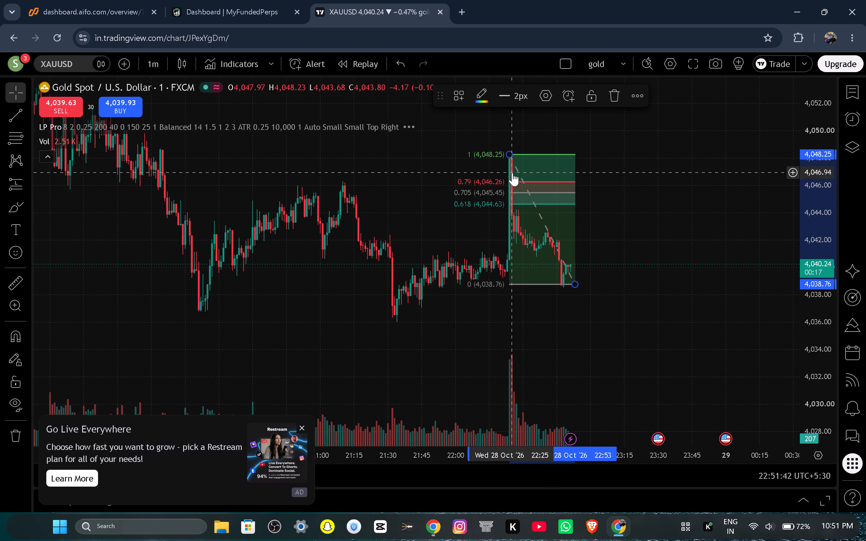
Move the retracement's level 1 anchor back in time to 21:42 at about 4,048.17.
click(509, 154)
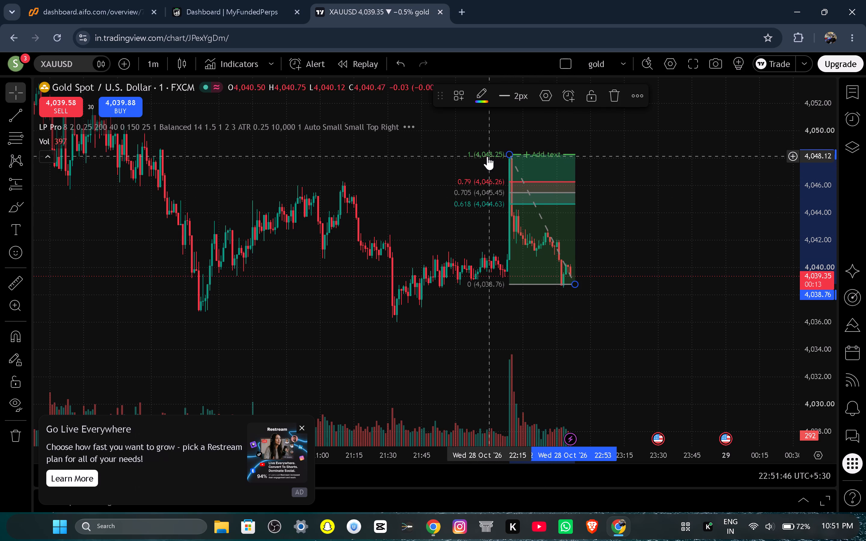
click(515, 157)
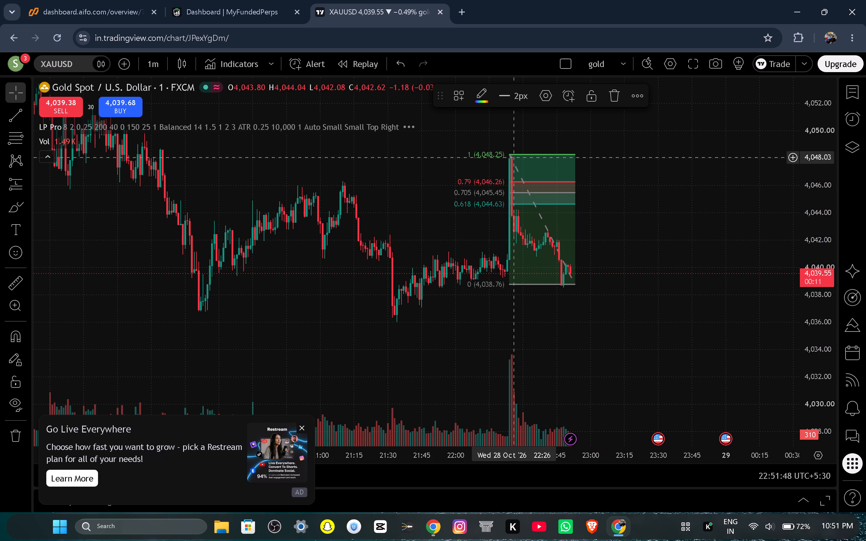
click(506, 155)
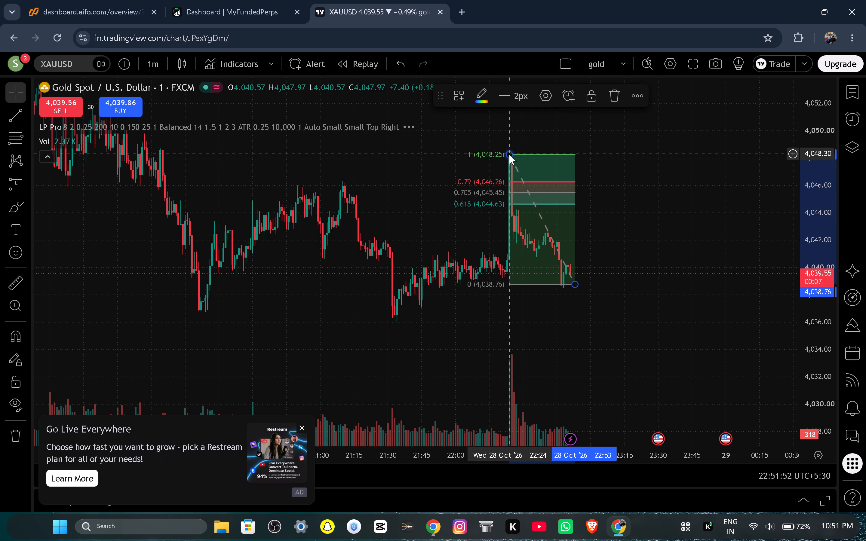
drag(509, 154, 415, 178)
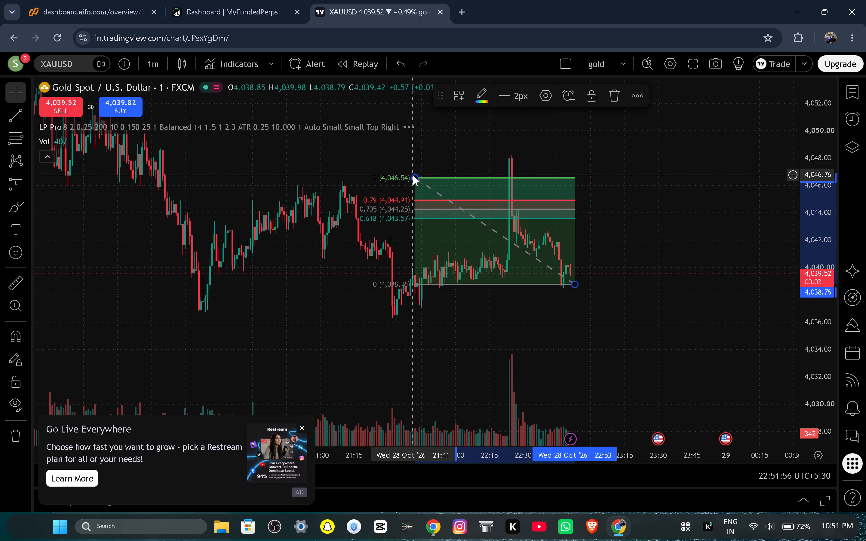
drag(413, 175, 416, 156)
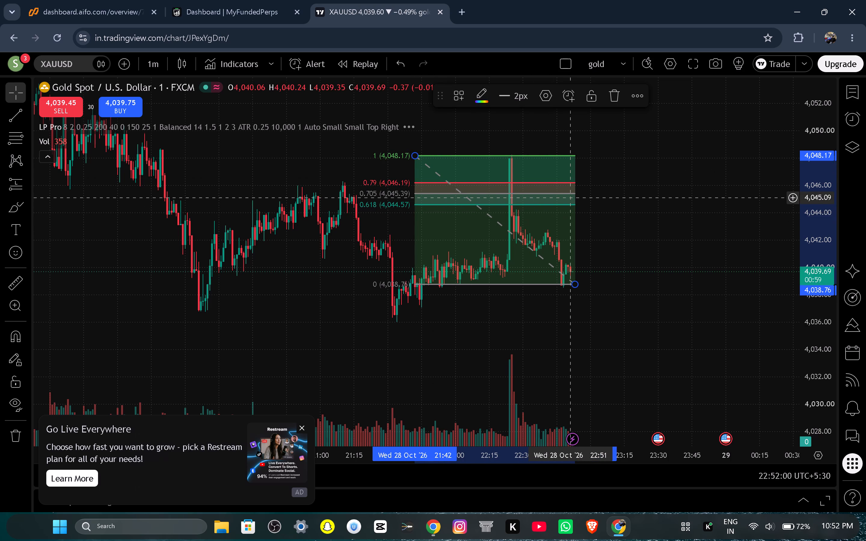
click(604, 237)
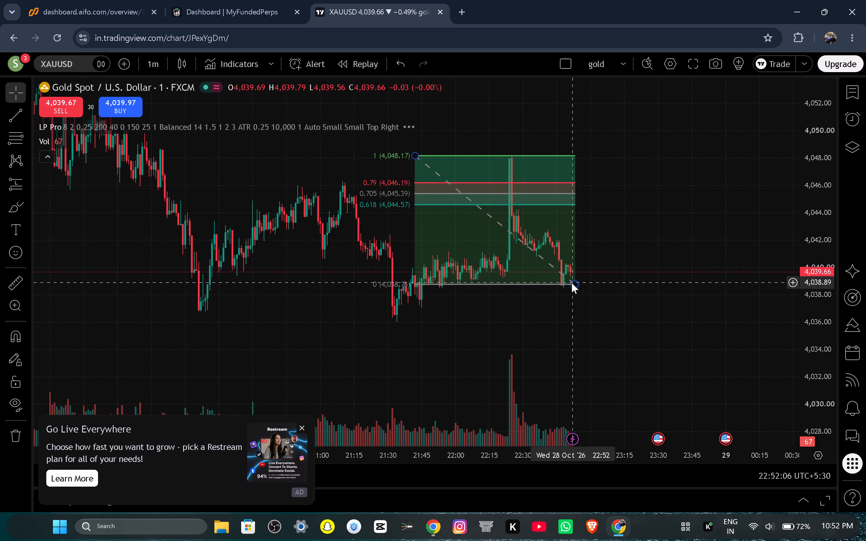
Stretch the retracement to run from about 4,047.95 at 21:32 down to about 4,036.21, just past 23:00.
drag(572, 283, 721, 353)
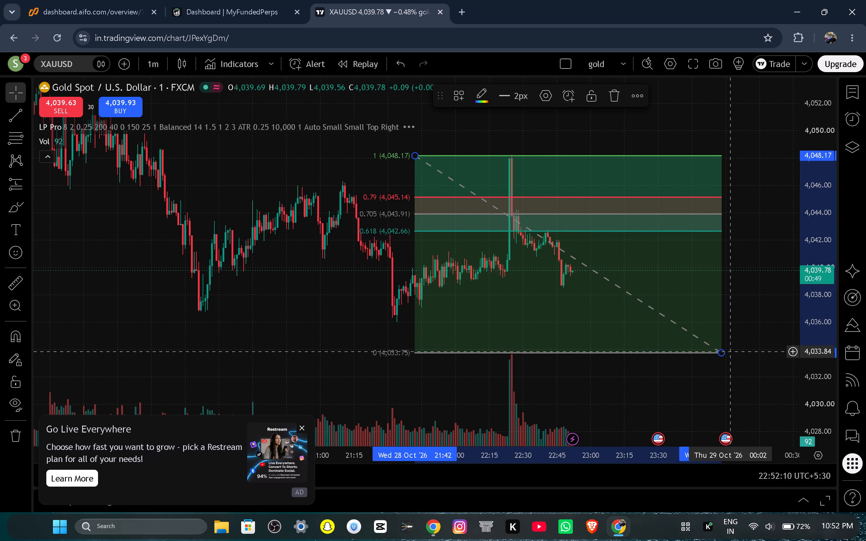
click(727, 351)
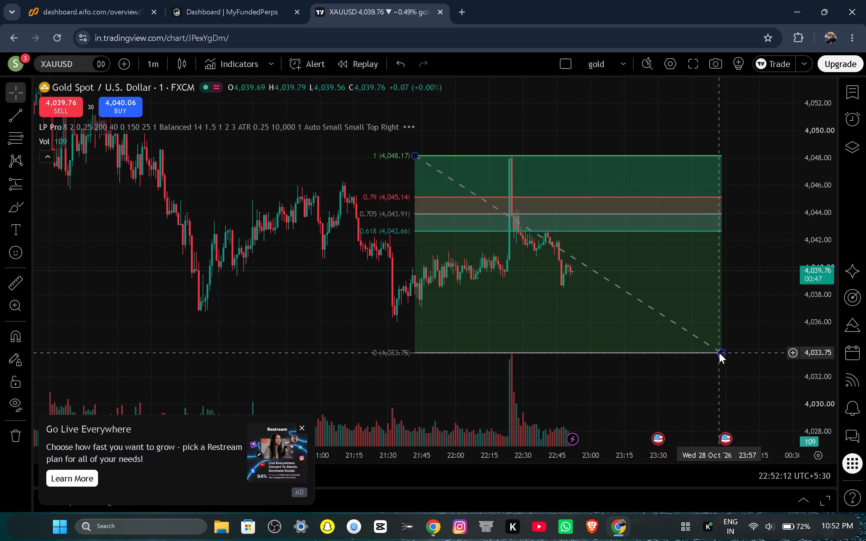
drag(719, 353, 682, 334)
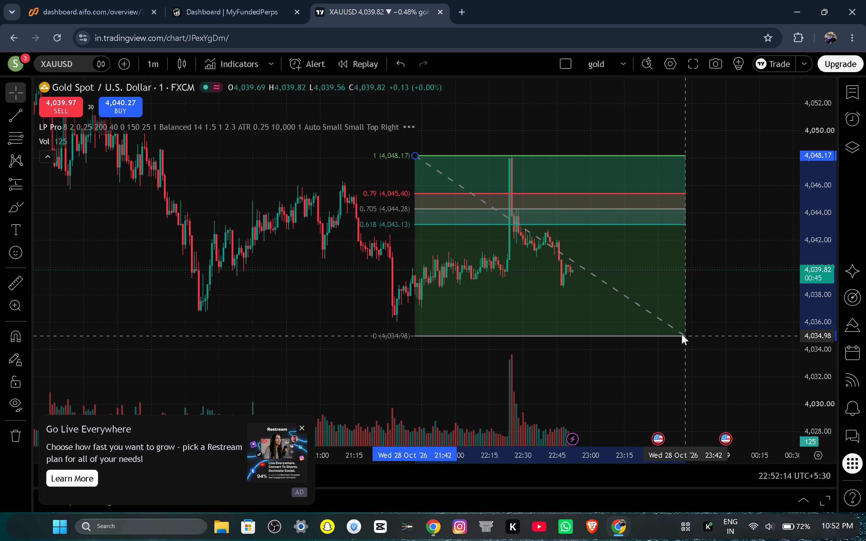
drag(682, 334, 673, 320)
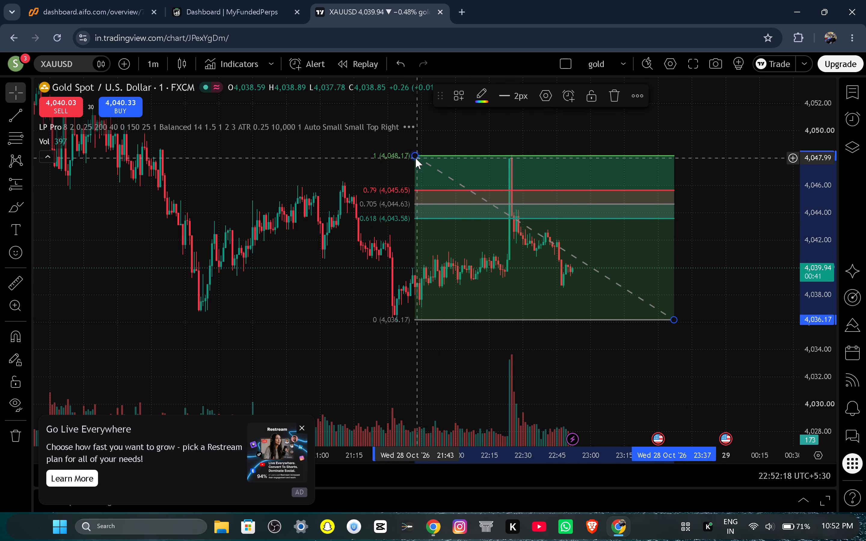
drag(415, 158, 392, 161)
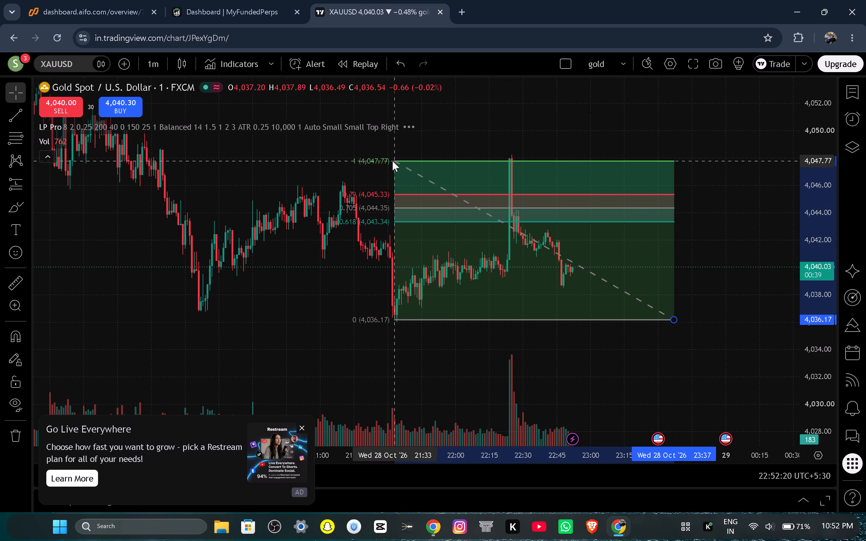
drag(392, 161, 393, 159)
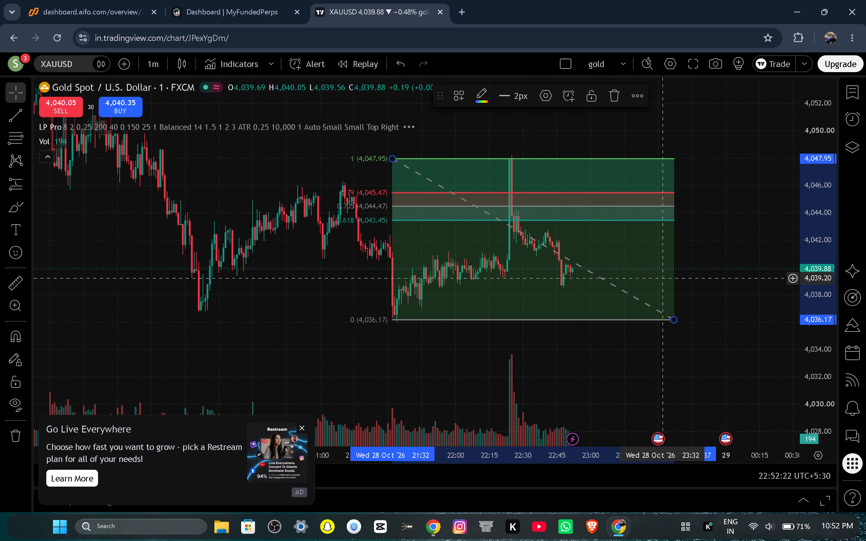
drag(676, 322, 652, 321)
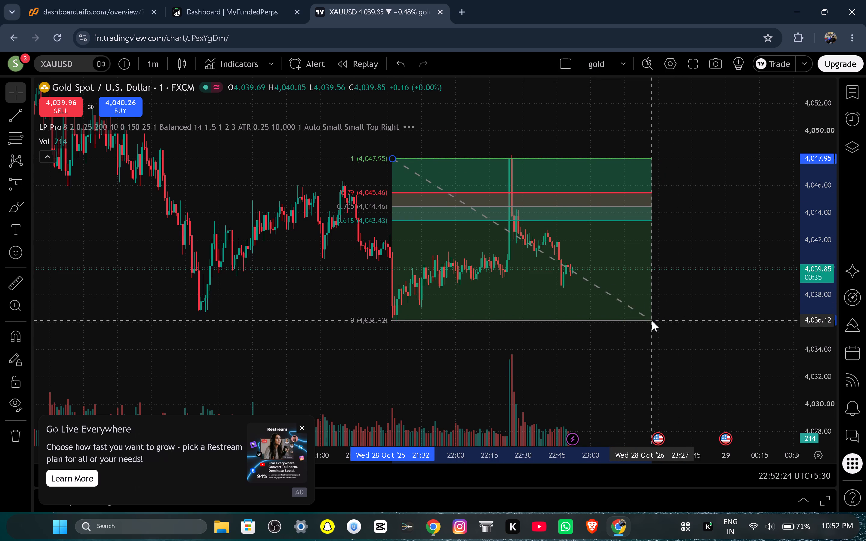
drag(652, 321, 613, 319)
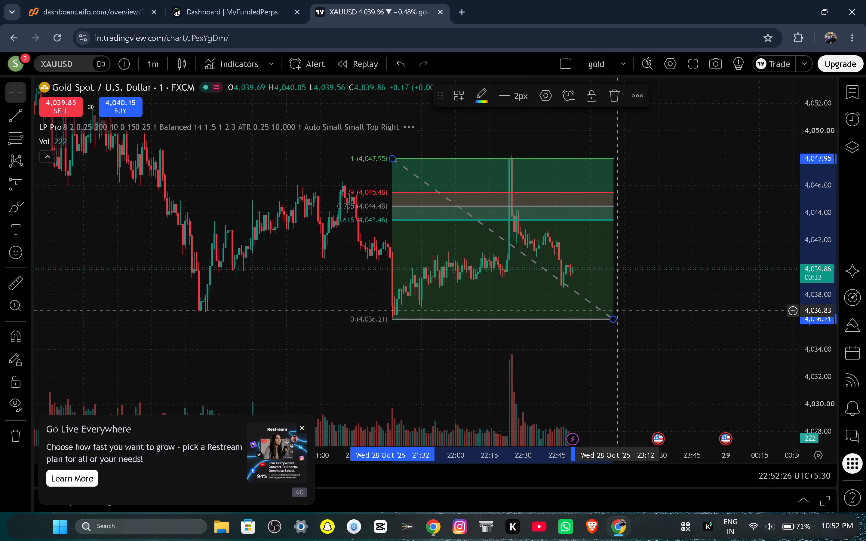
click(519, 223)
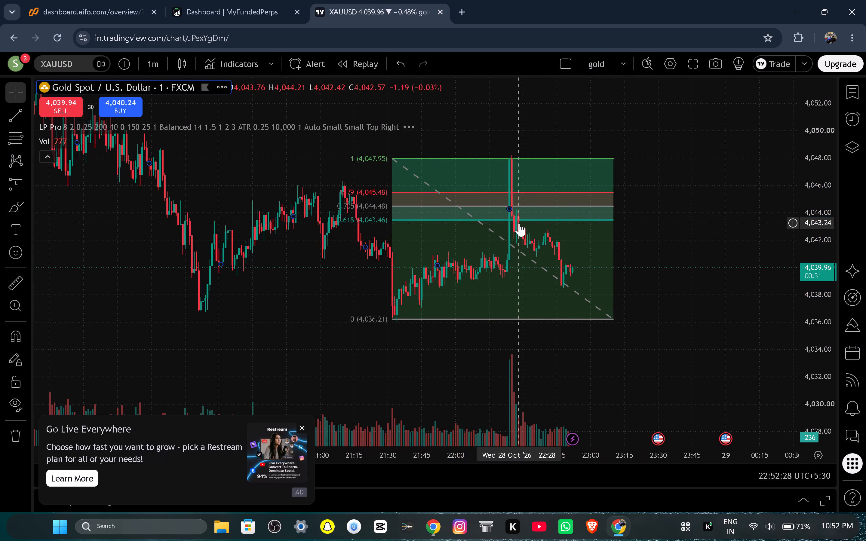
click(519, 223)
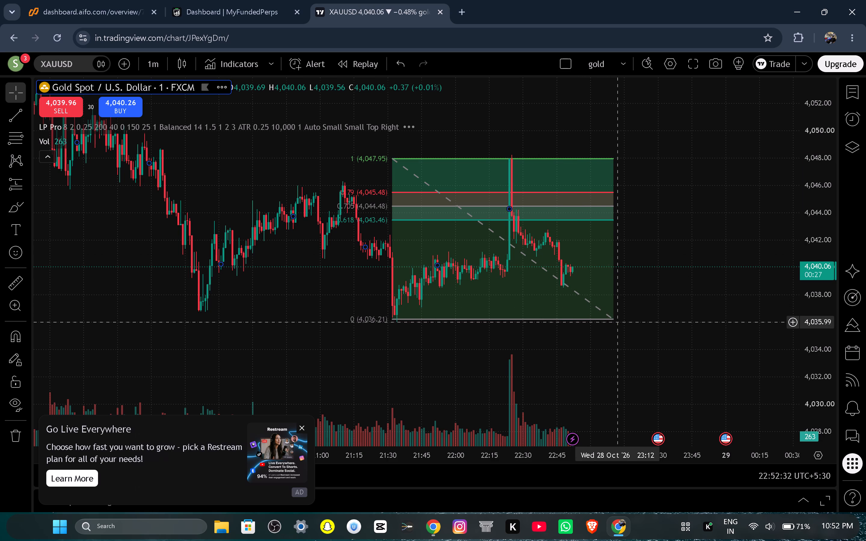
Flip the retracement so level 1 sits at about 4,035.86 at 21:32 and level 0 at about 4,048.39 at 22:53.
drag(614, 319, 600, 185)
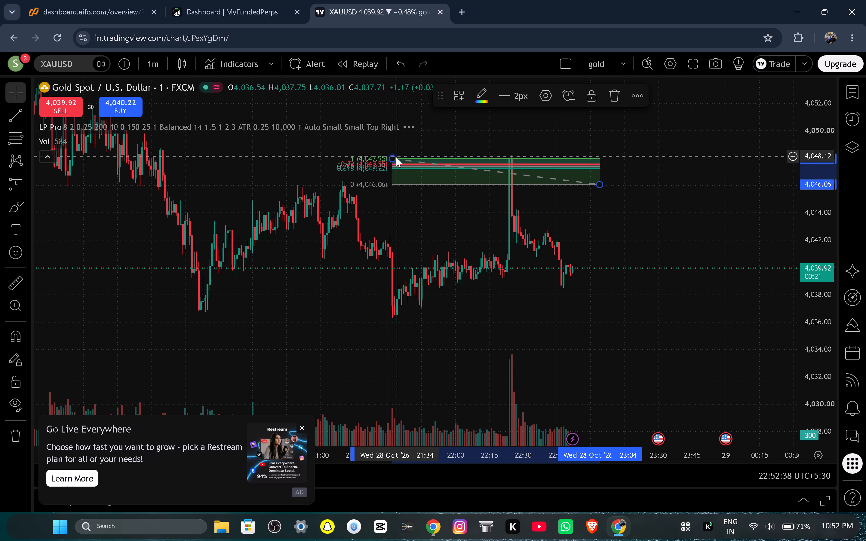
drag(393, 158, 396, 250)
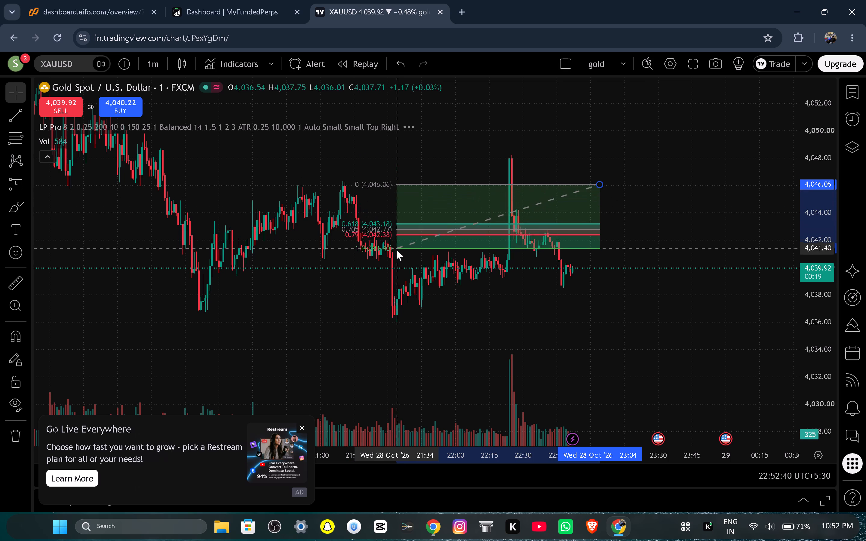
drag(396, 250, 398, 272)
click(398, 275)
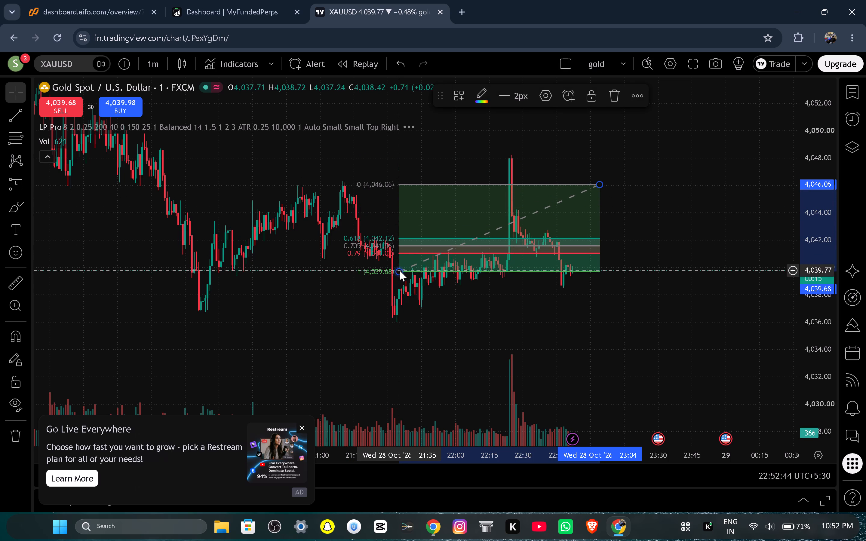
drag(400, 270, 397, 321)
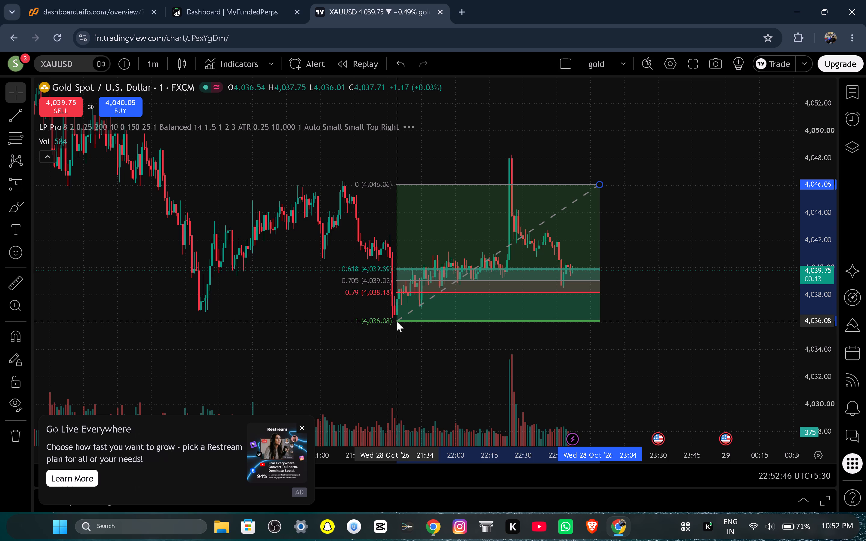
drag(397, 321, 389, 320)
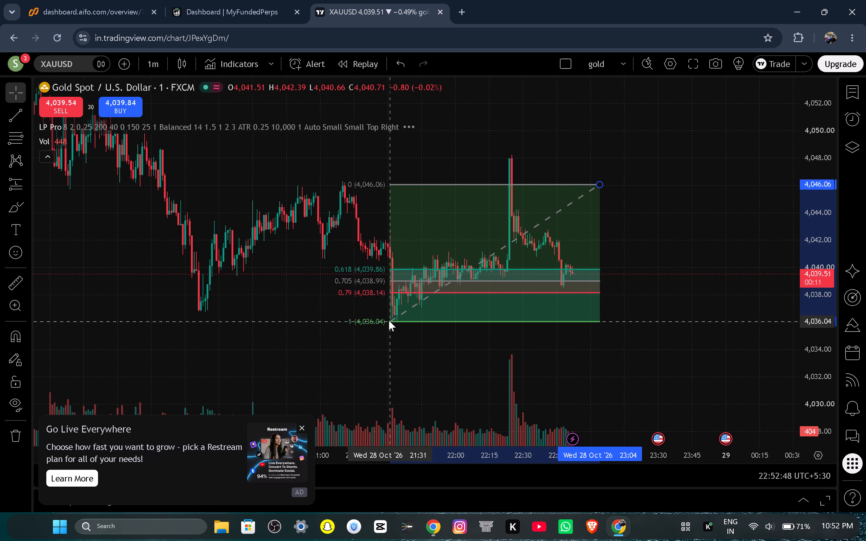
drag(389, 320, 393, 324)
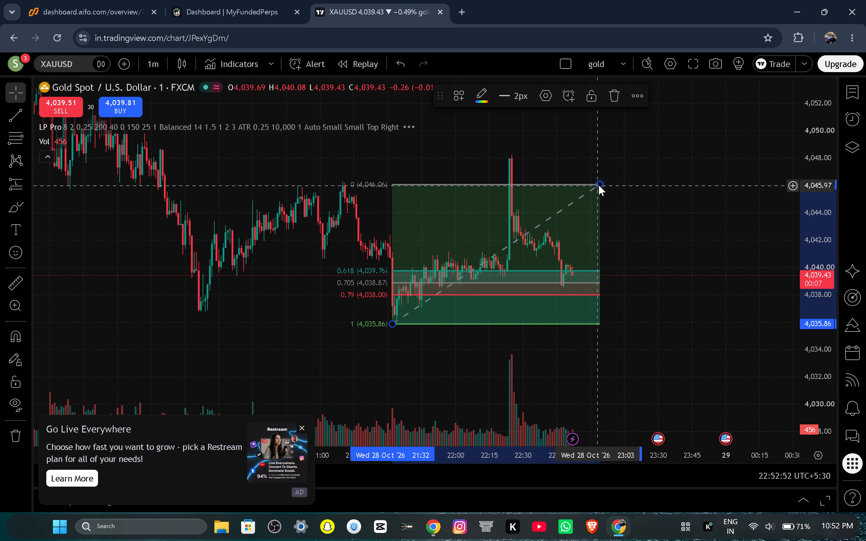
drag(599, 185, 573, 151)
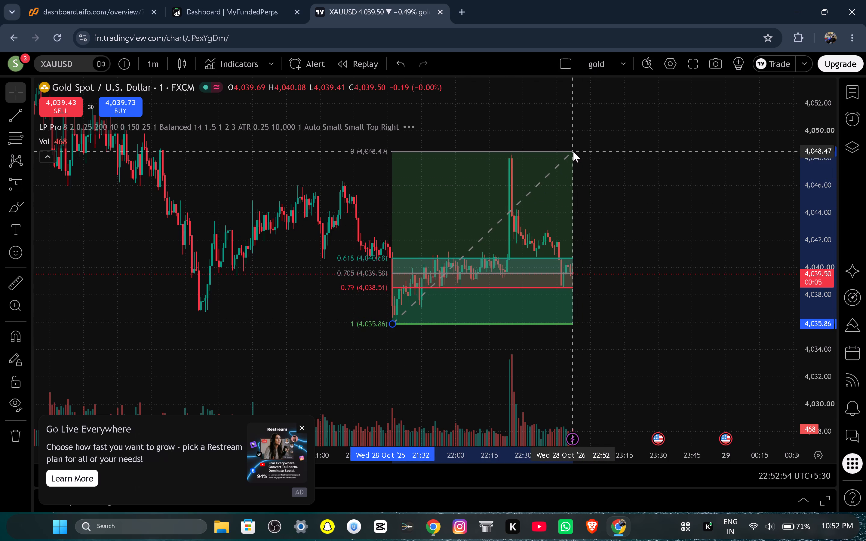
drag(573, 151, 574, 153)
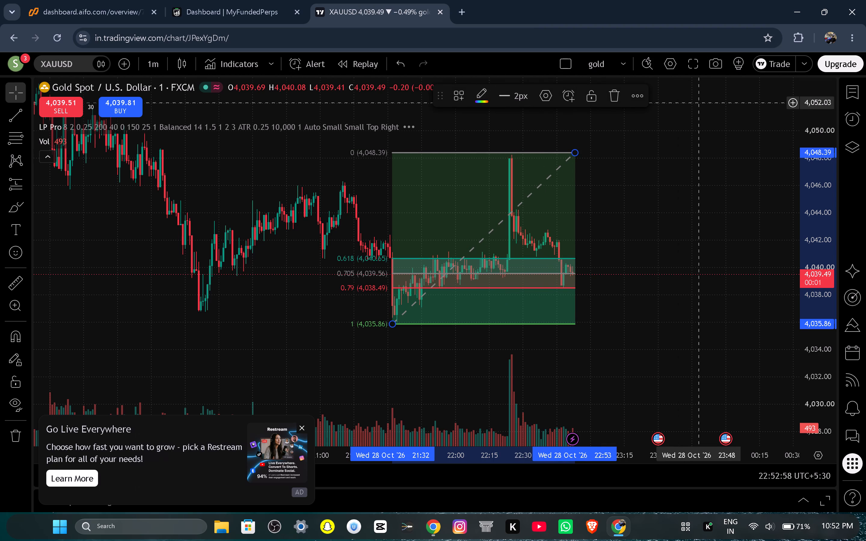
click(645, 103)
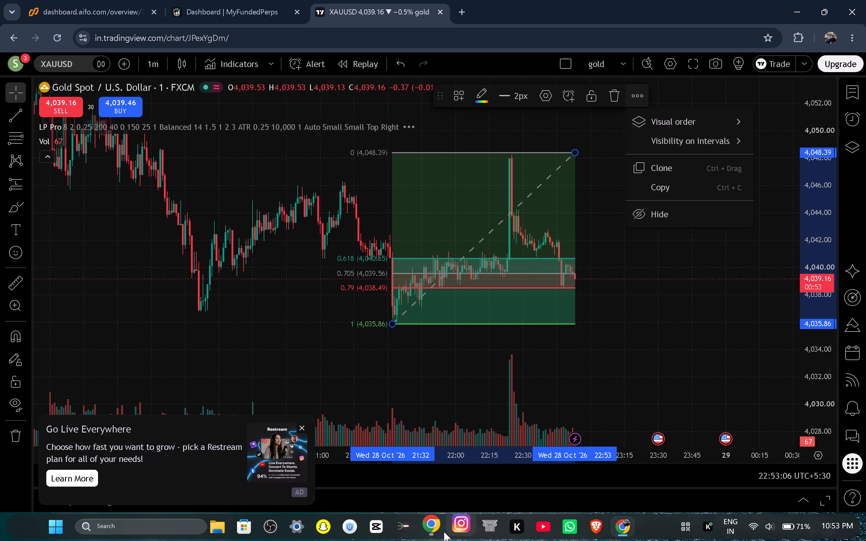
Switch to the other Chrome profile's XAUUSD chart and recolour its Fib retracement with the custom tan colour #c7a481.
click(435, 531)
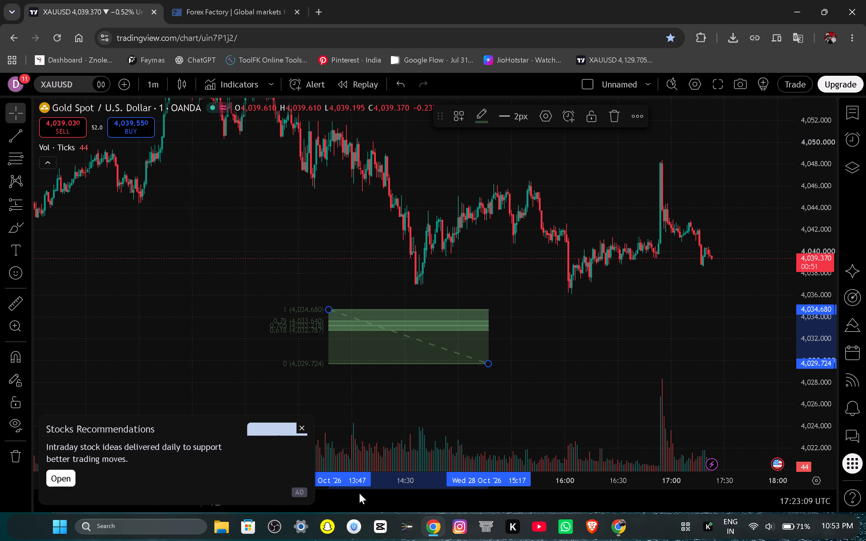
click(361, 371)
click(366, 363)
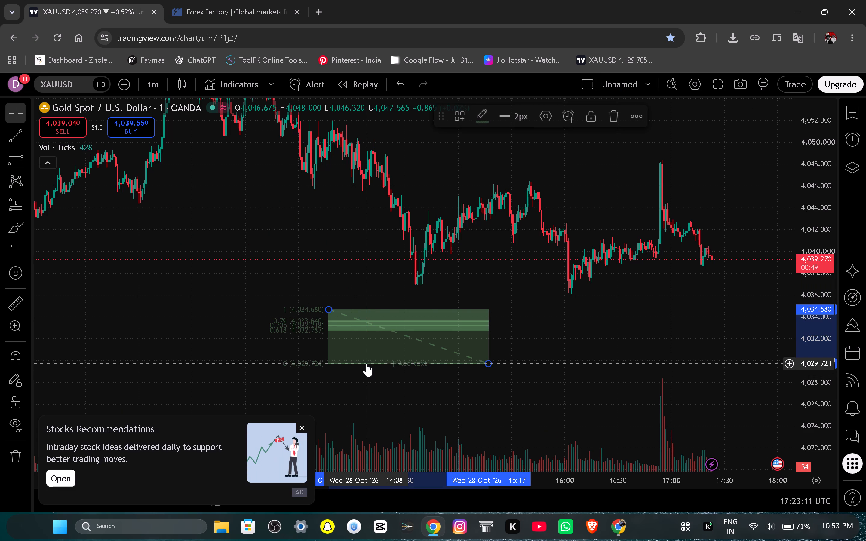
click(484, 120)
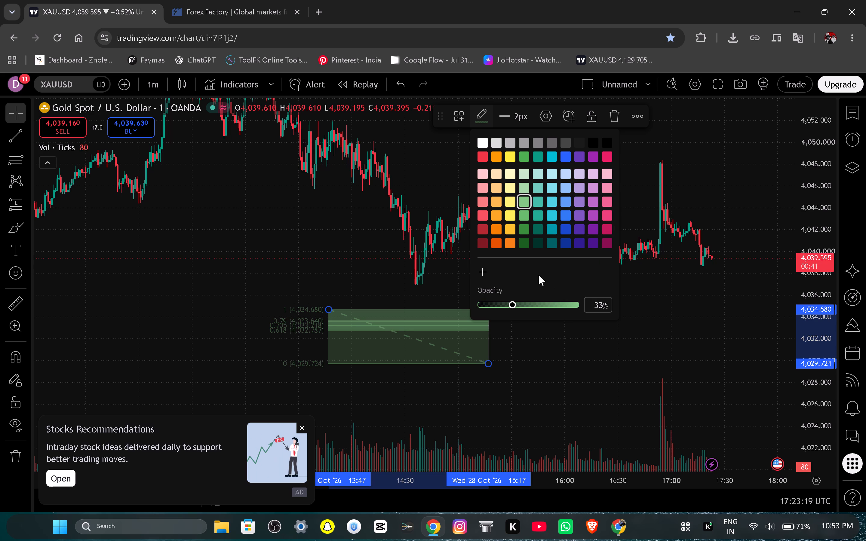
click(479, 274)
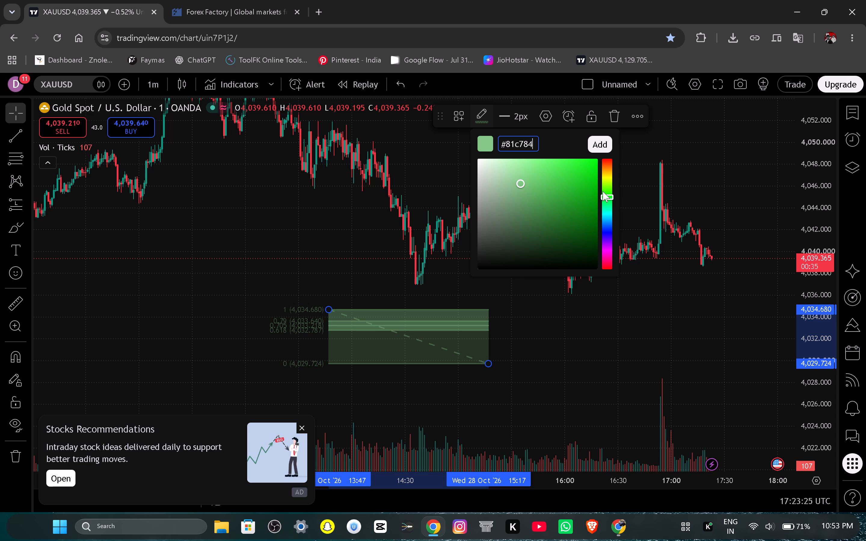
drag(600, 189, 609, 219)
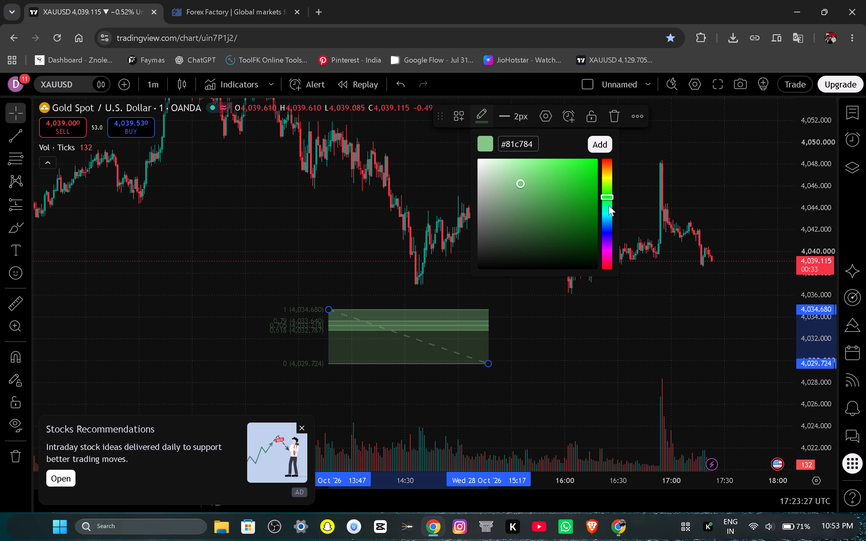
drag(607, 196, 621, 231)
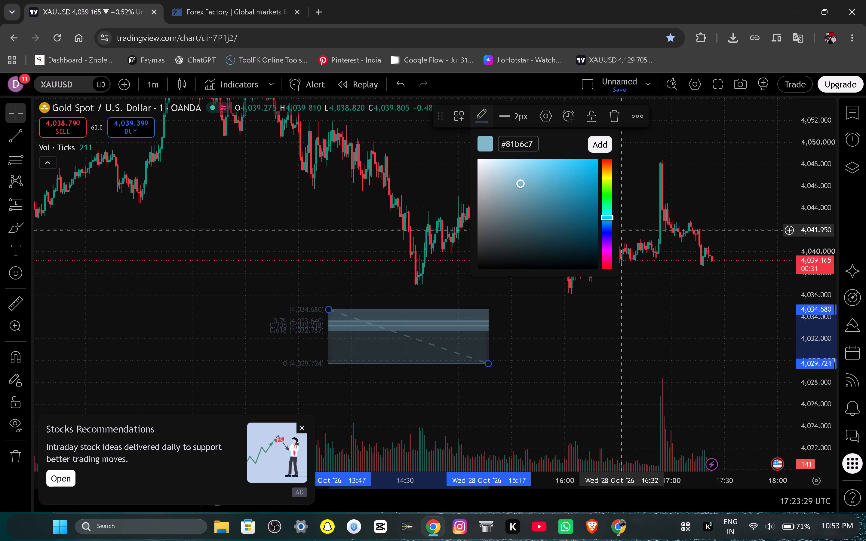
drag(621, 231, 619, 192)
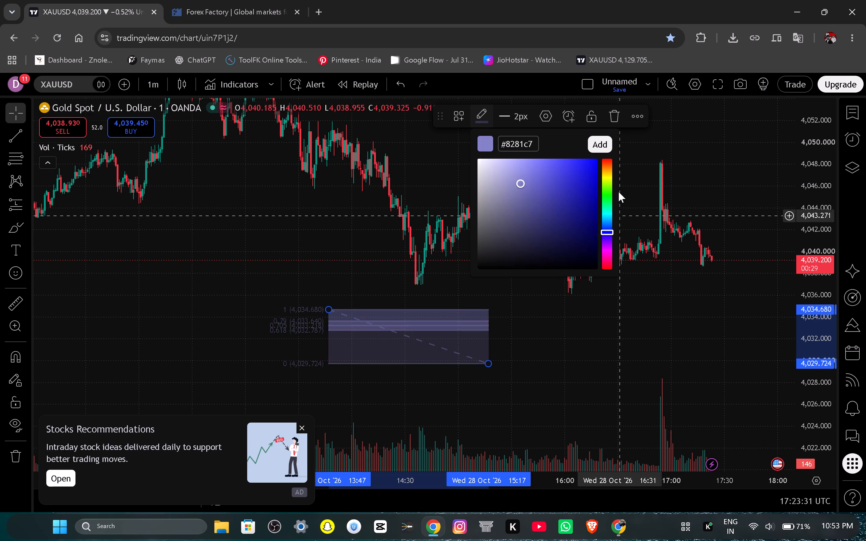
drag(619, 192, 619, 170)
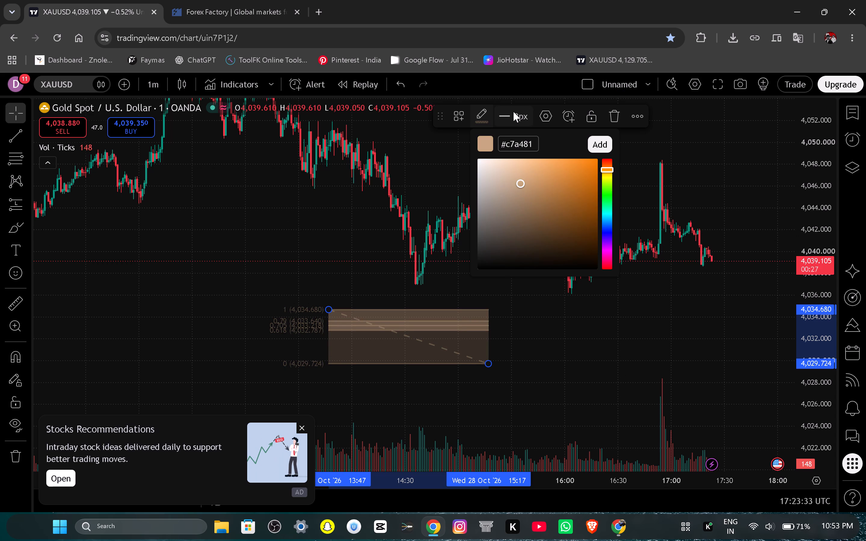
click(513, 112)
click(513, 112)
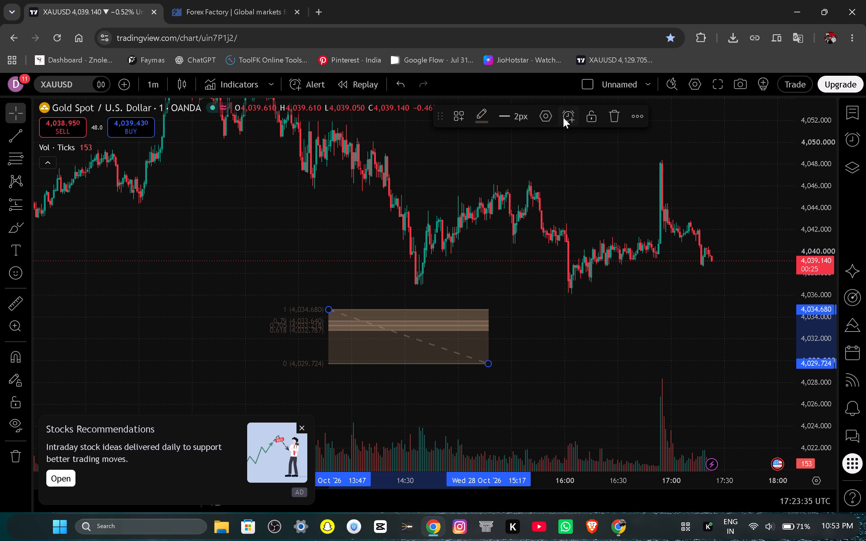
Open the Fib retracement's settings and set the colour of level 0 to white.
click(456, 314)
click(456, 314)
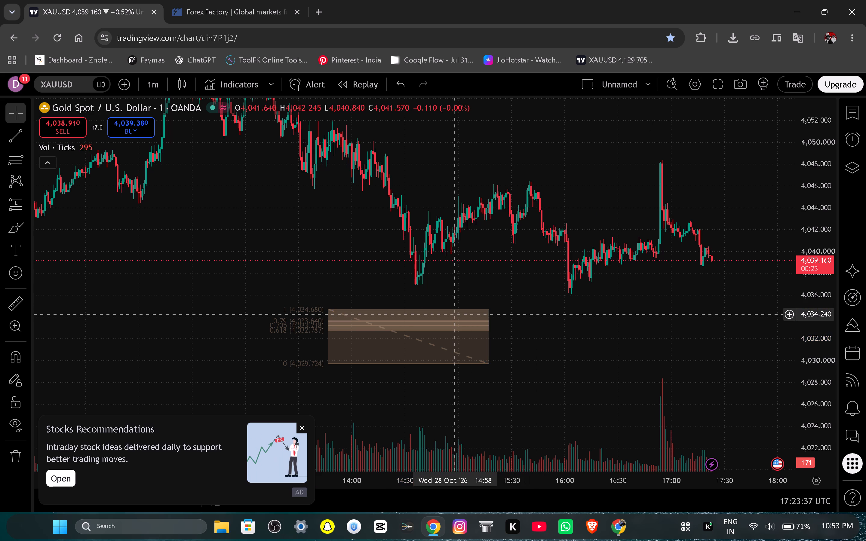
click(456, 314)
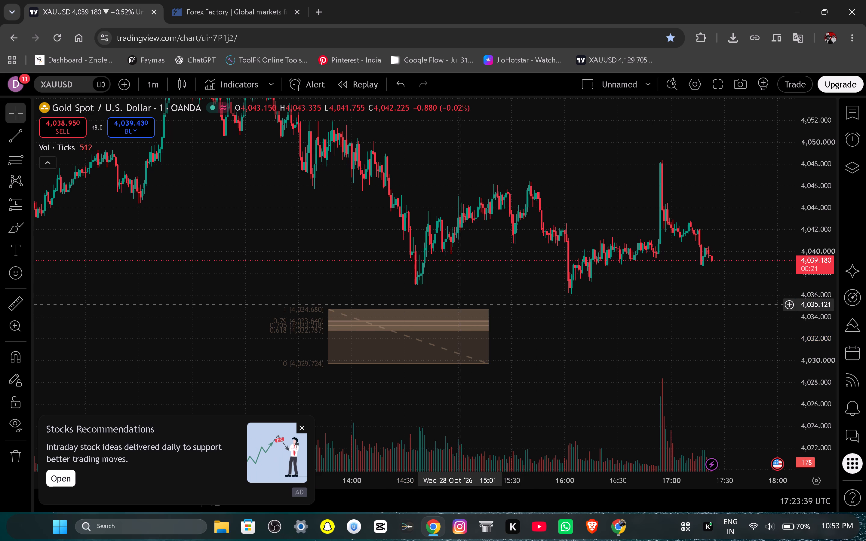
double_click(459, 307)
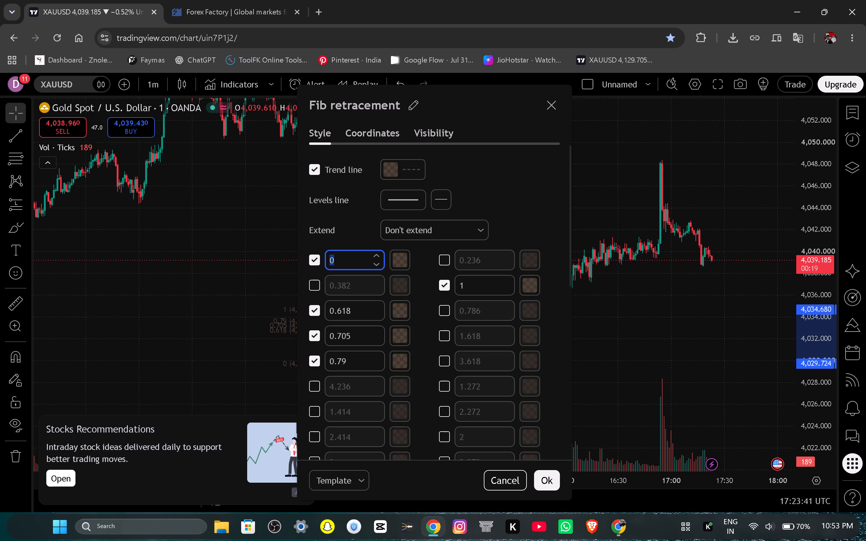
click(400, 257)
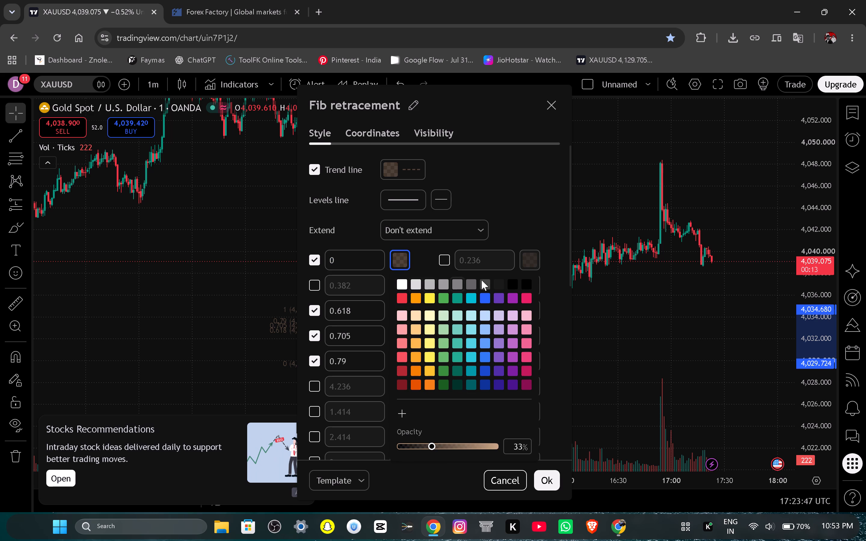
click(400, 277)
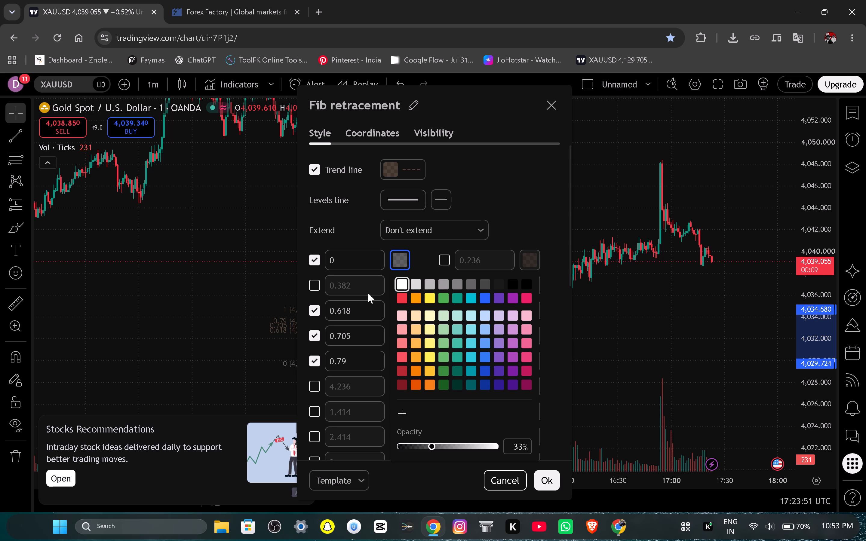
click(416, 251)
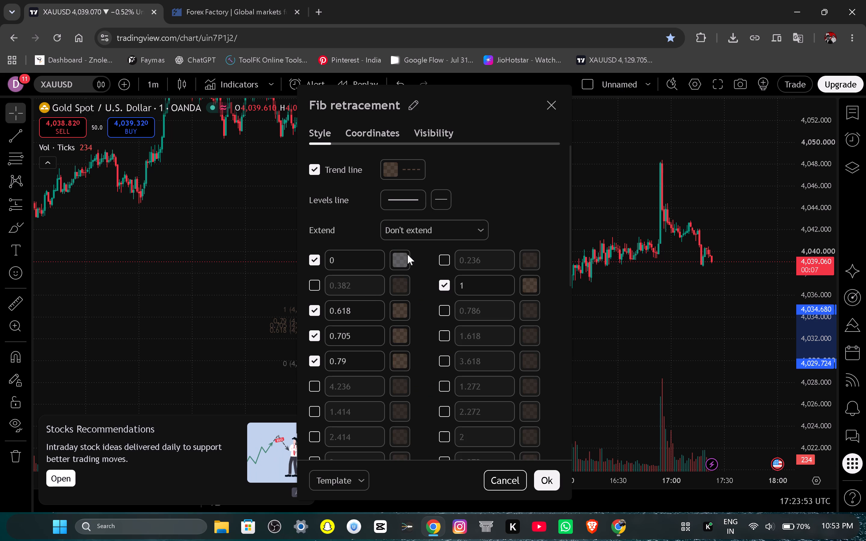
click(404, 255)
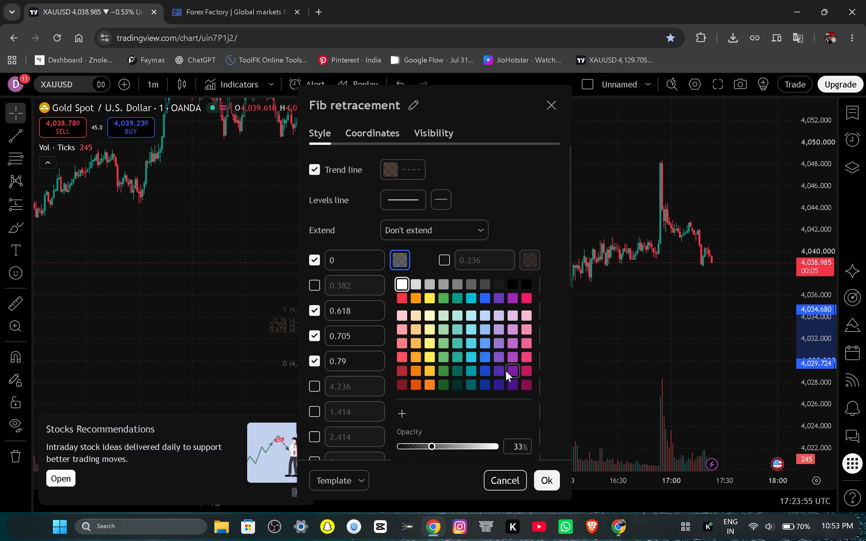
click(377, 331)
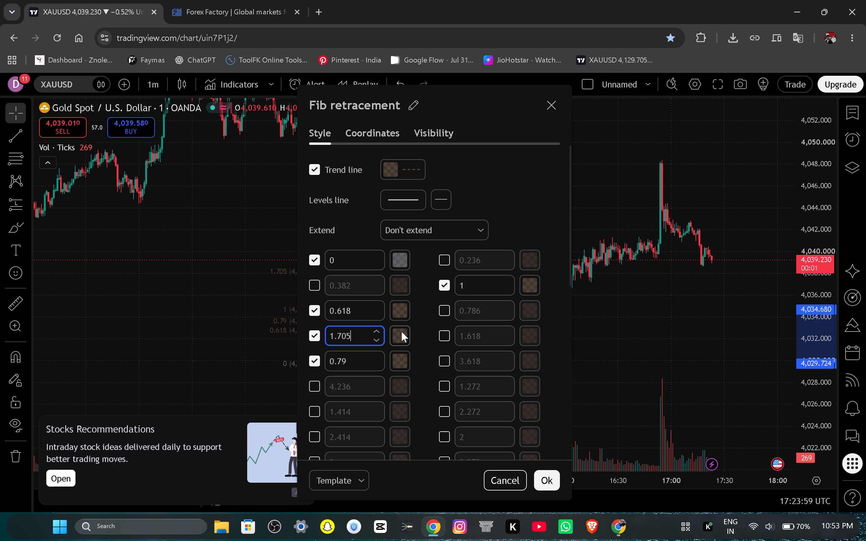
Set the colours of the 1.705, 0.618, 1 and 0.79 levels to white.
click(401, 332)
click(401, 332)
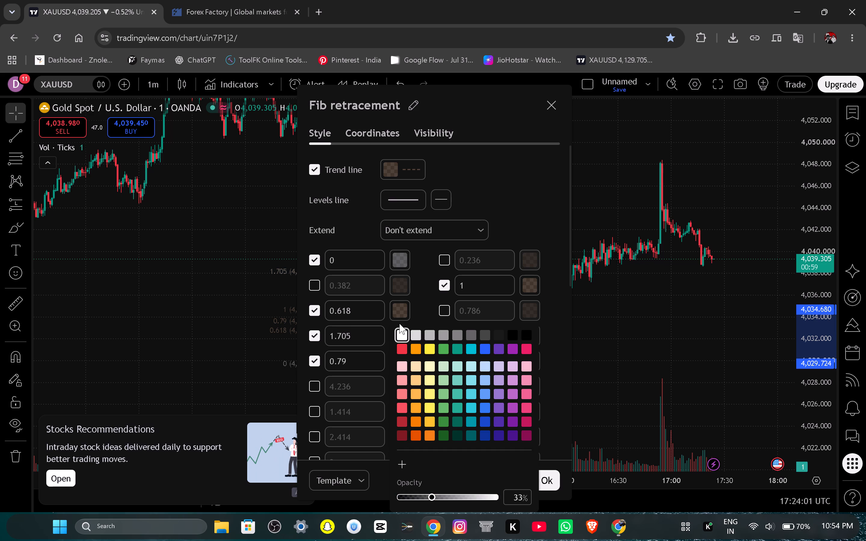
click(395, 310)
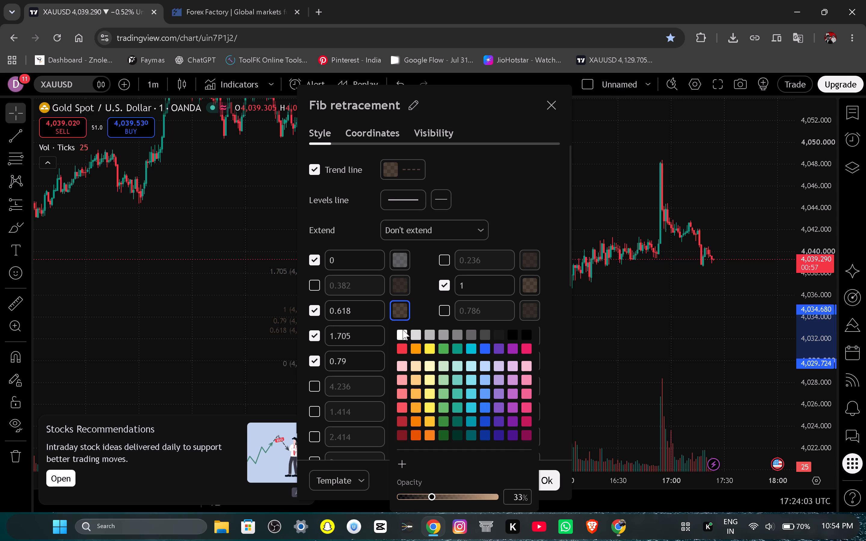
click(402, 333)
click(528, 284)
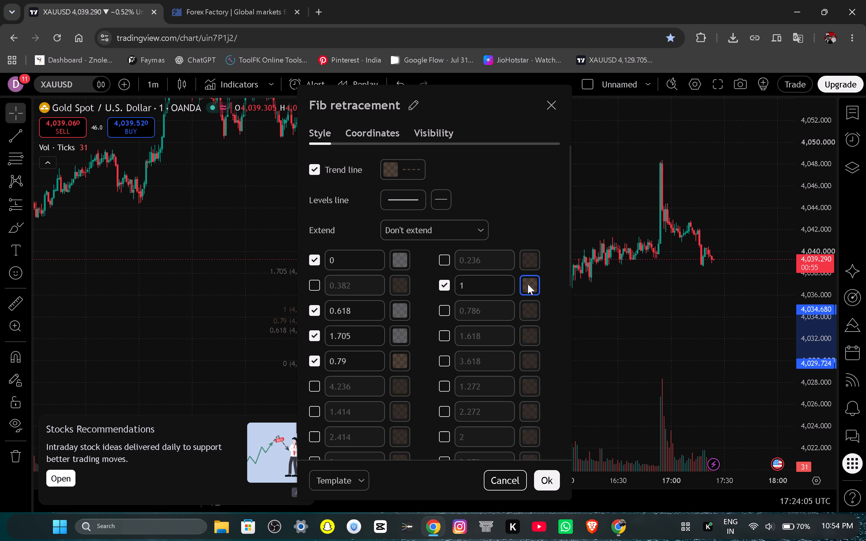
click(535, 308)
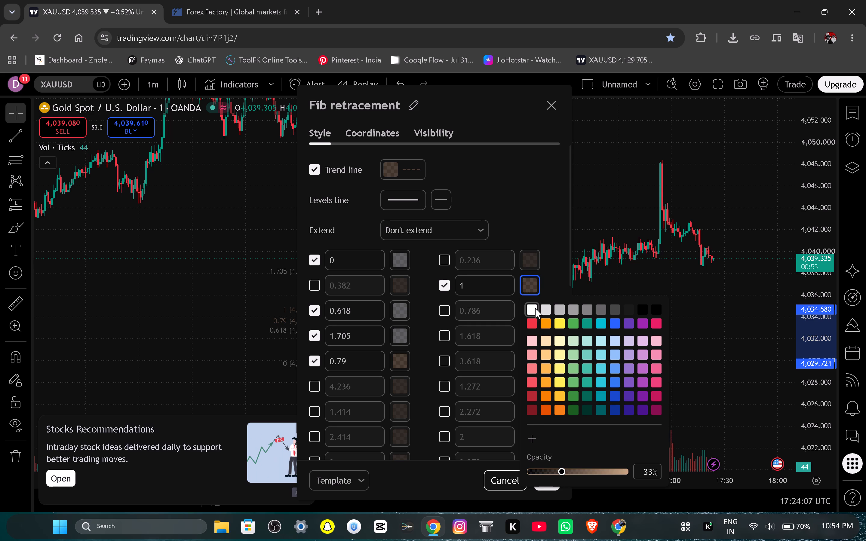
click(404, 364)
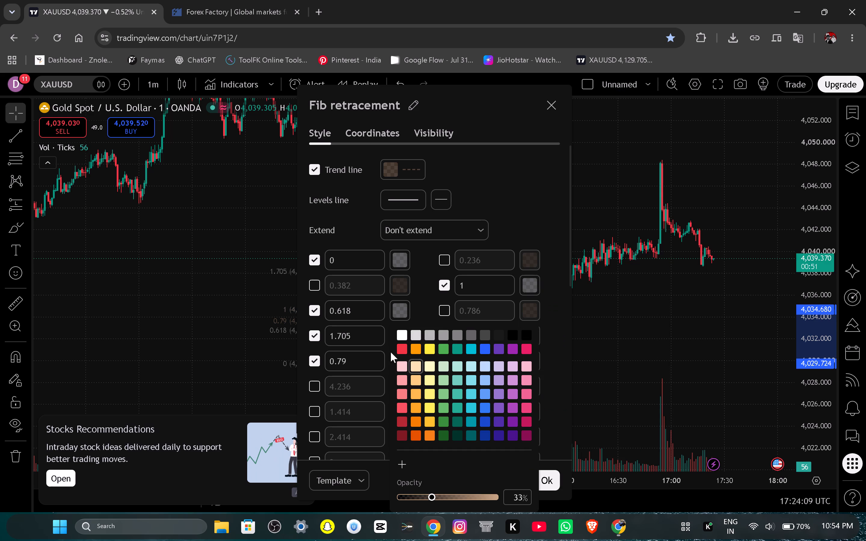
click(403, 336)
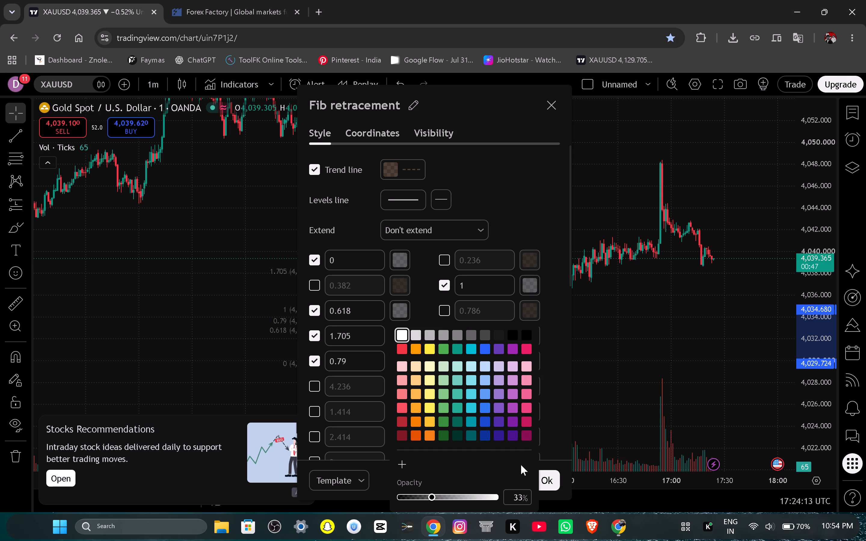
Raise the colour opacity of level 0.79 to 99% and of levels 1, 0 and 1.705 to 100%.
click(486, 497)
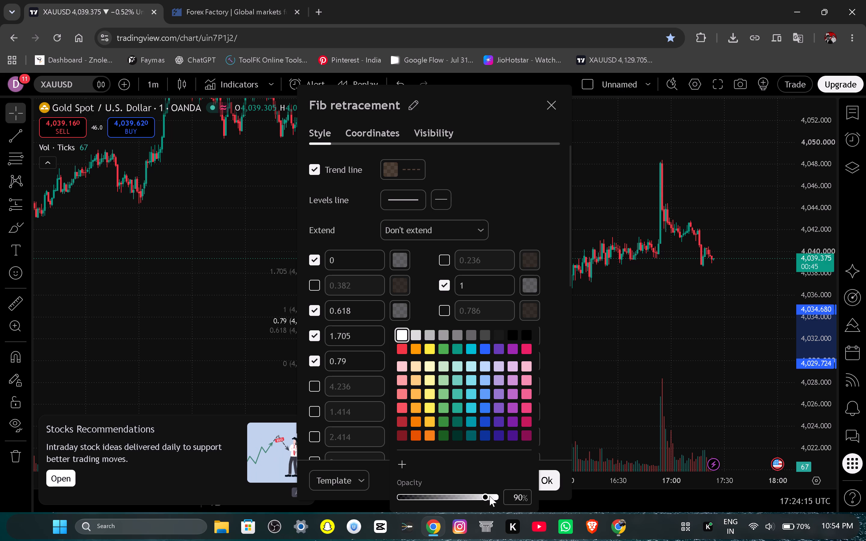
click(490, 494)
click(490, 494)
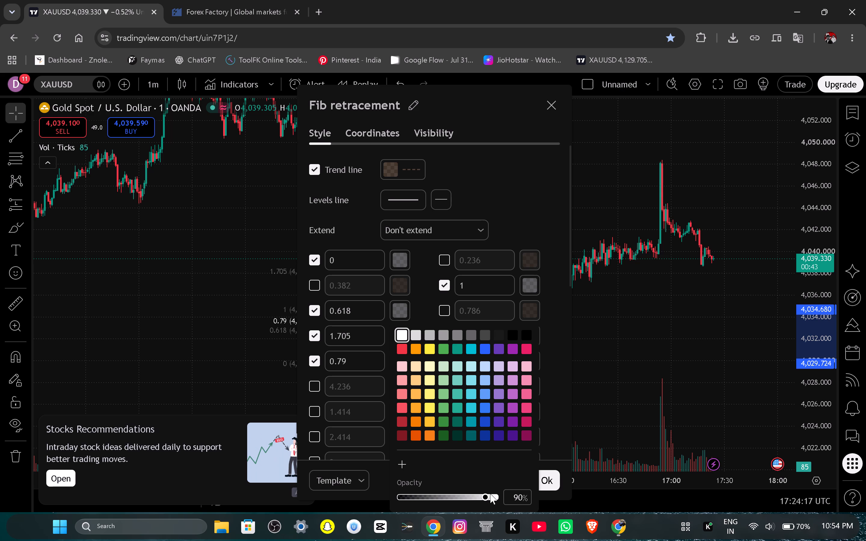
click(495, 496)
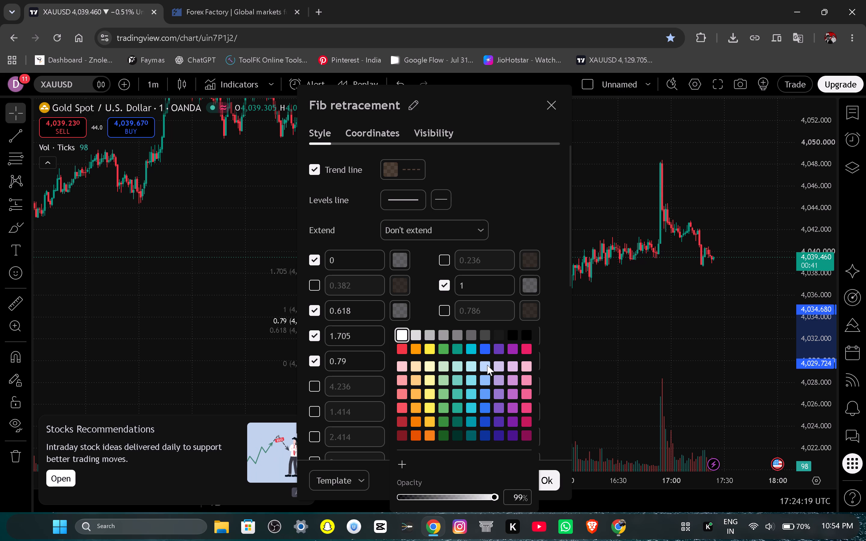
click(530, 288)
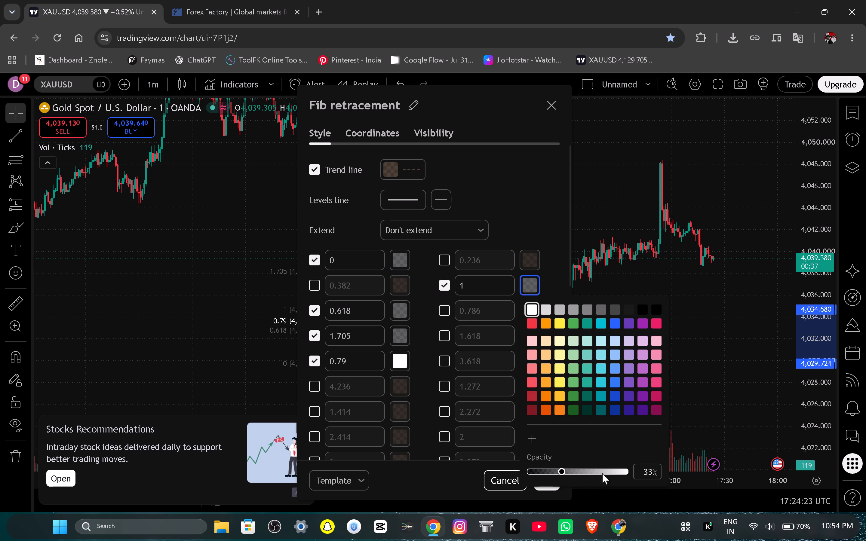
click(626, 471)
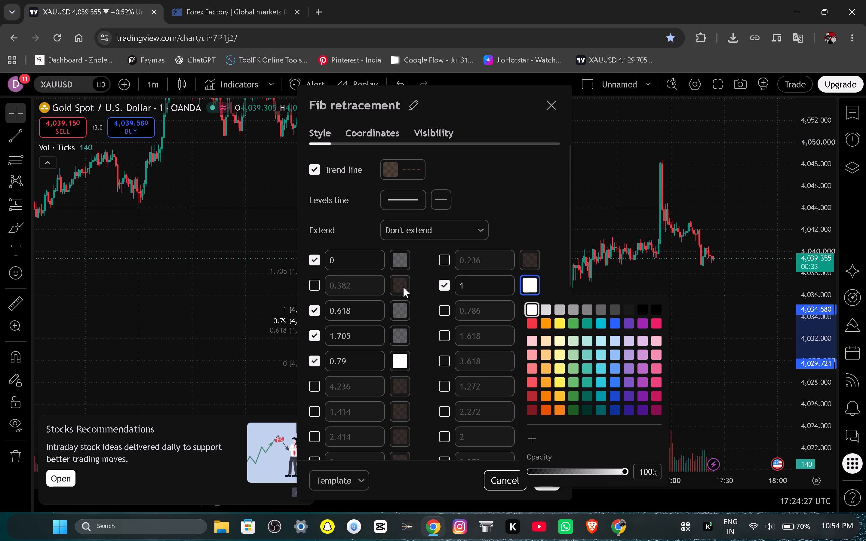
drag(400, 263, 540, 419)
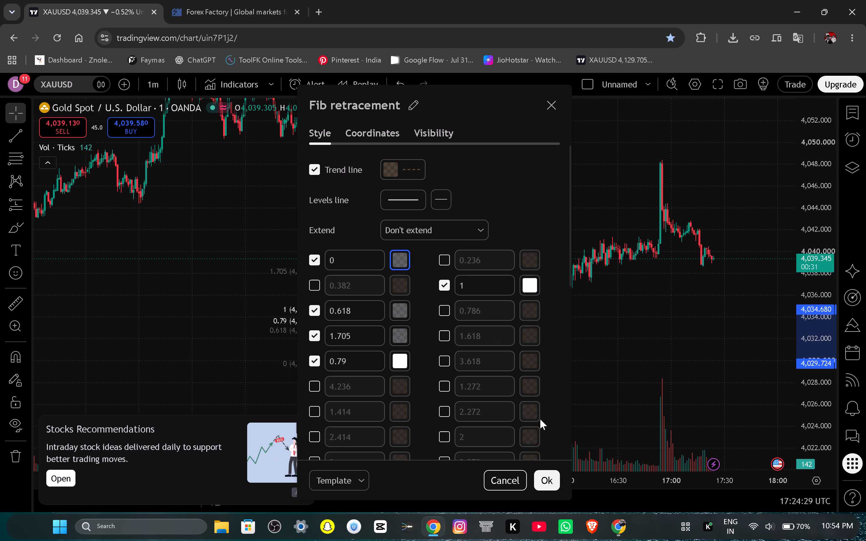
click(395, 259)
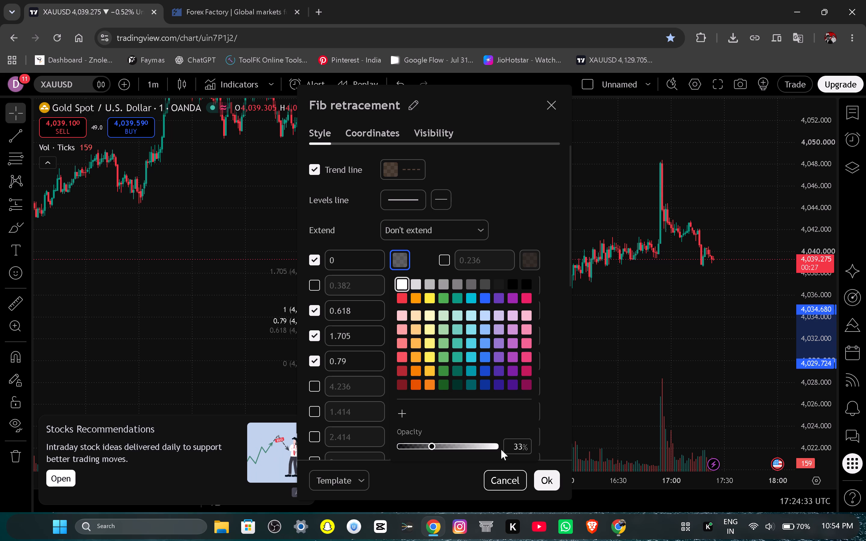
click(496, 444)
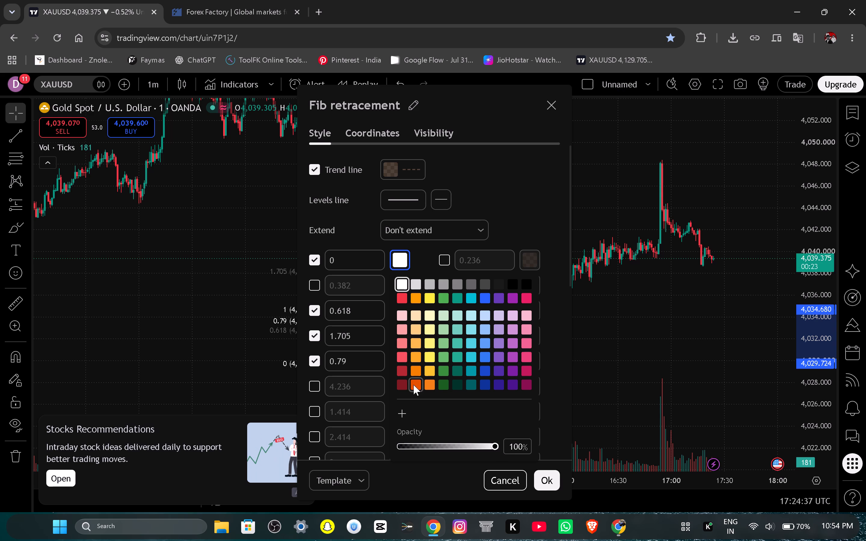
click(423, 257)
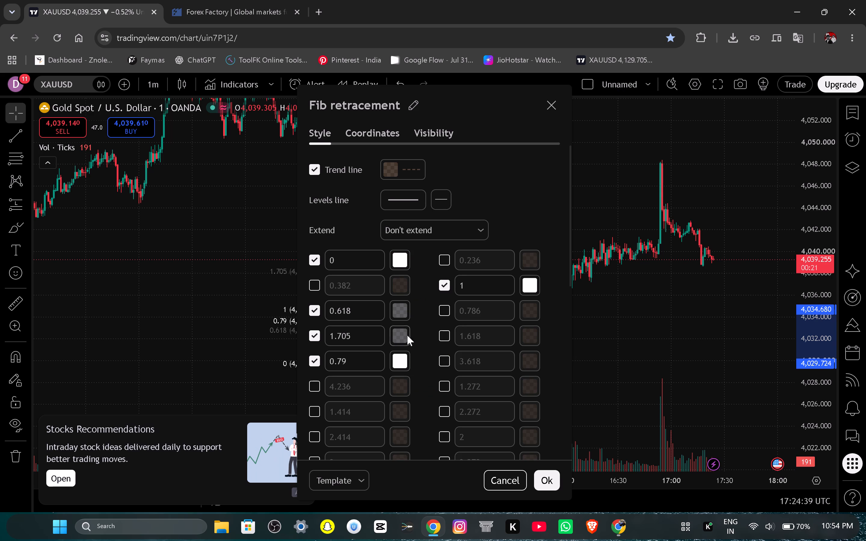
click(401, 335)
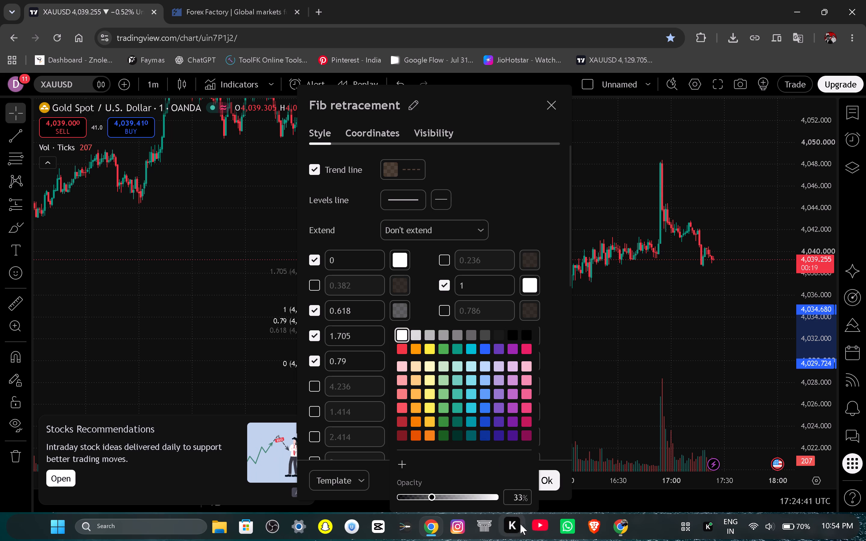
click(496, 496)
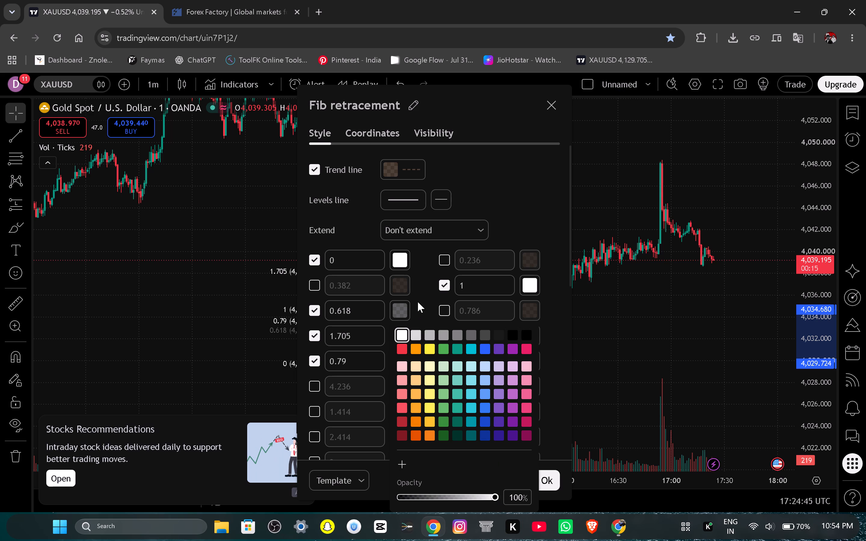
Raise the colour opacity of level 0.618 to about 99% and apply the Fib retracement settings.
click(402, 309)
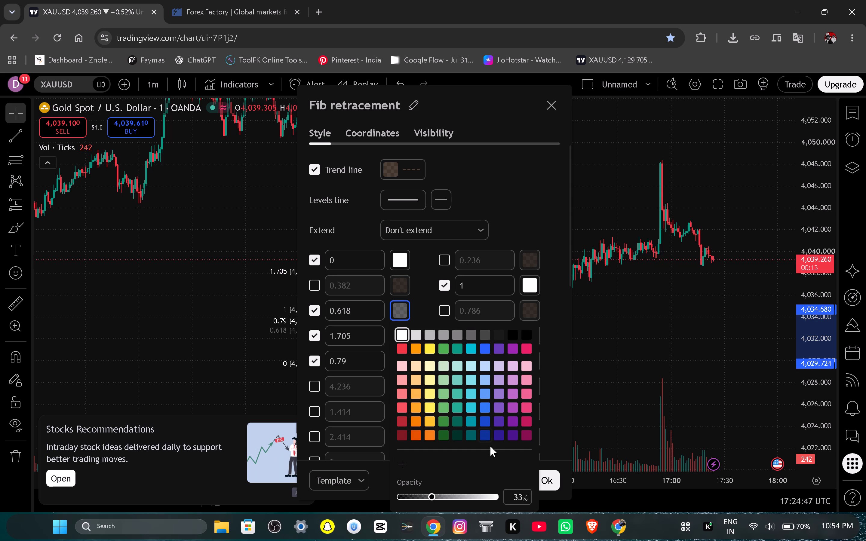
click(494, 496)
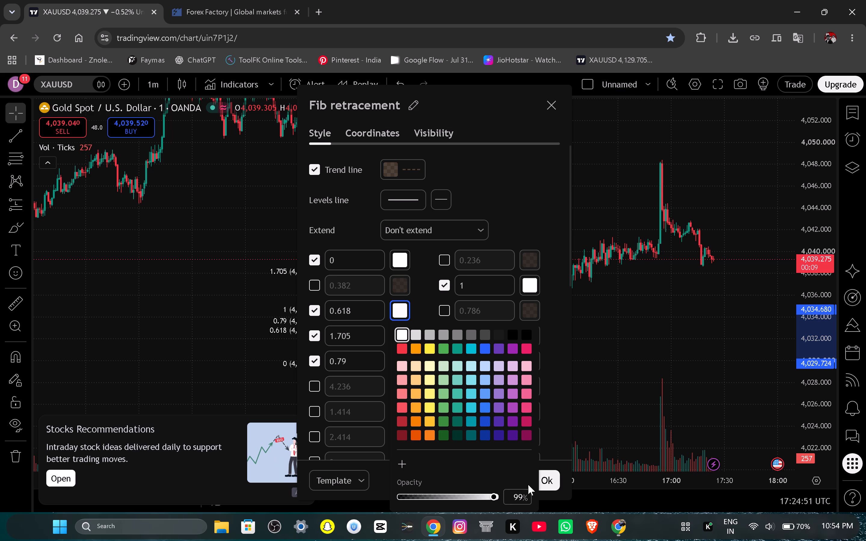
click(499, 497)
click(499, 497)
drag(499, 497, 496, 496)
click(496, 496)
drag(505, 478, 516, 484)
click(548, 449)
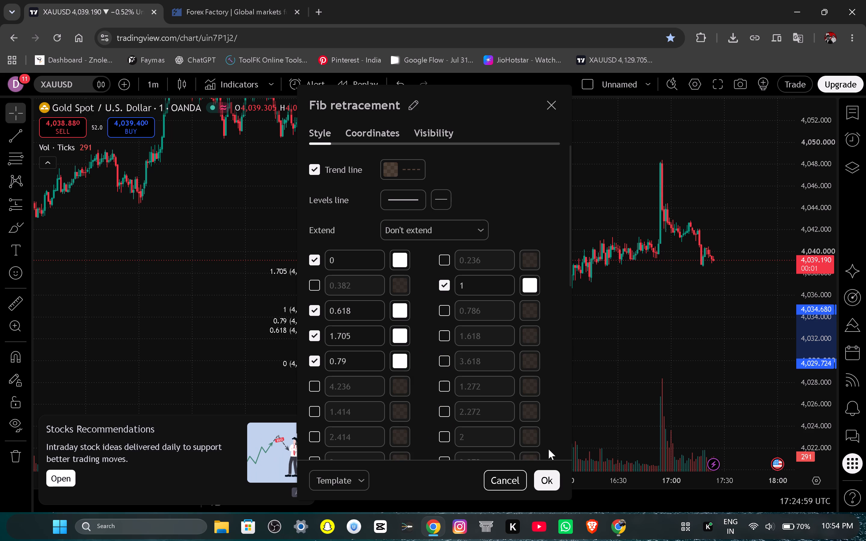
click(553, 480)
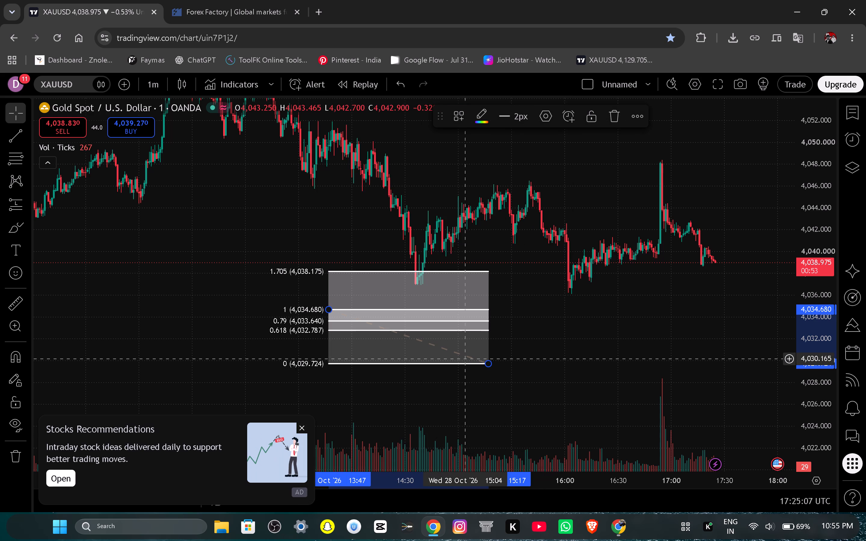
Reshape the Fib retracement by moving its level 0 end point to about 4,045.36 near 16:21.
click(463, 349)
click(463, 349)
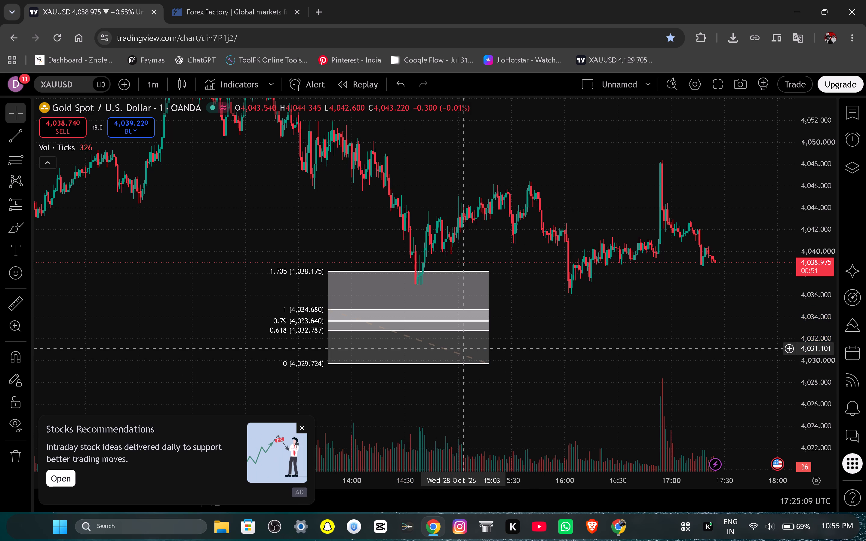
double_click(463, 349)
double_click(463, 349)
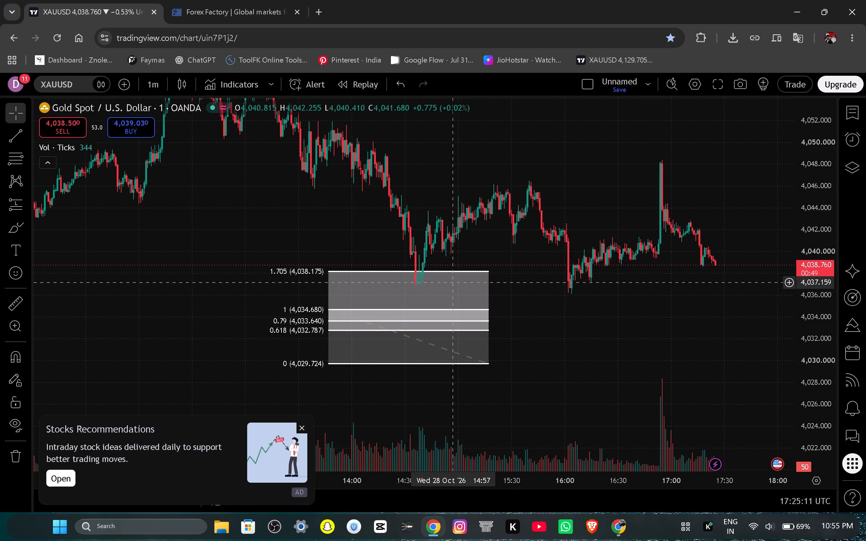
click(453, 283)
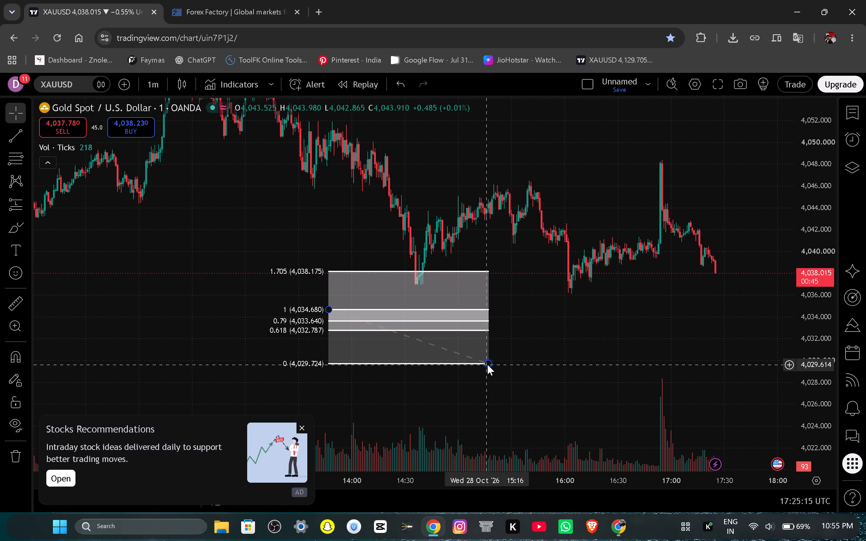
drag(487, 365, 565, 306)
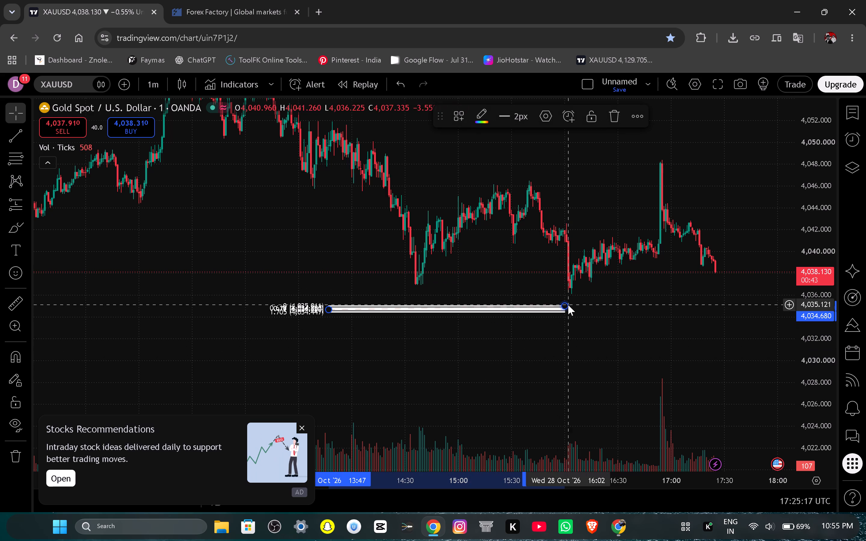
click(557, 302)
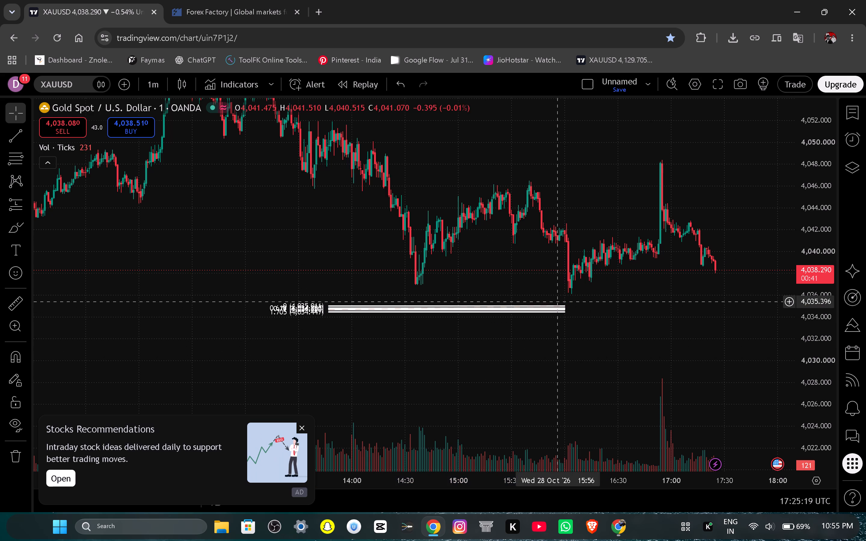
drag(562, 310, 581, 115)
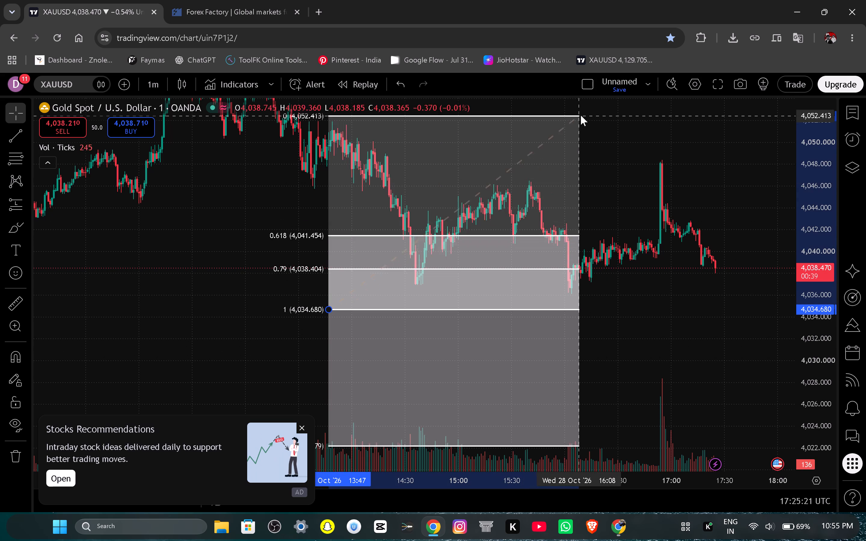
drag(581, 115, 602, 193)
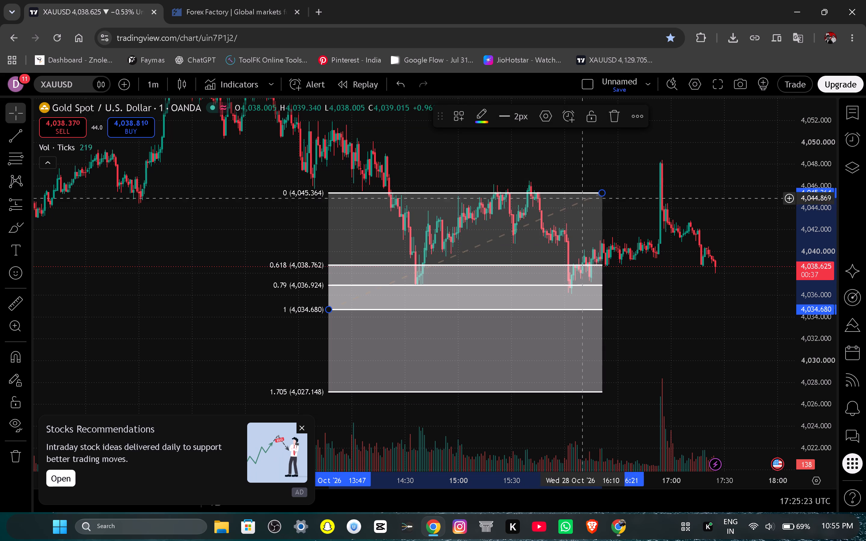
Delete the Fib retracement from the OANDA XAUUSD chart.
click(614, 118)
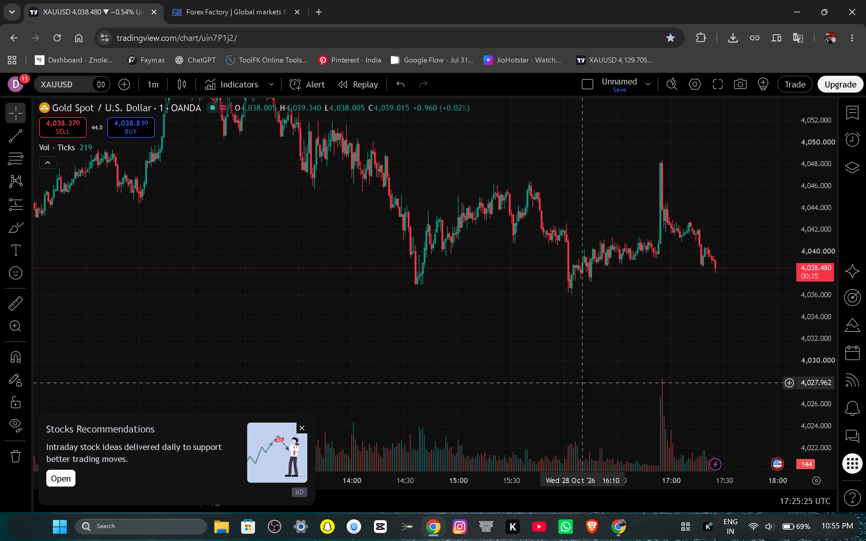
Switch to the other Chrome profile's FXCM XAUUSD chart and delete its Fib retracement.
click(621, 519)
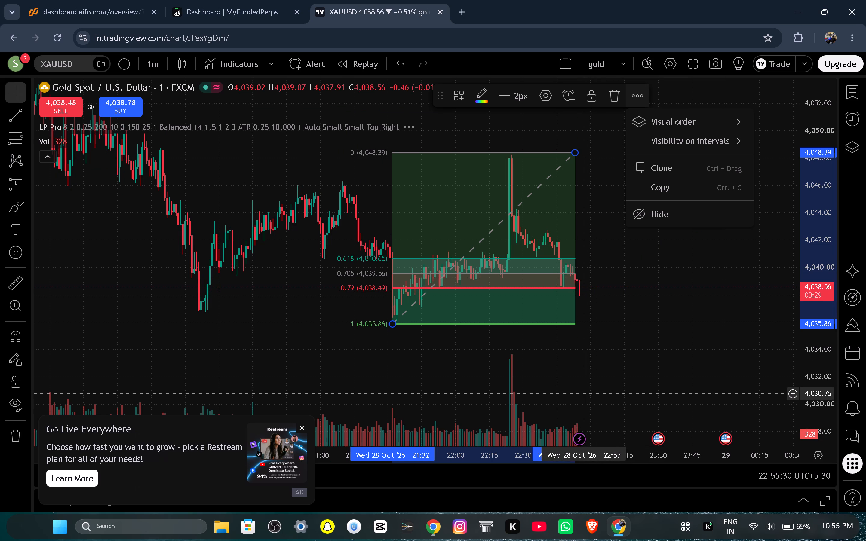
click(580, 259)
click(580, 259)
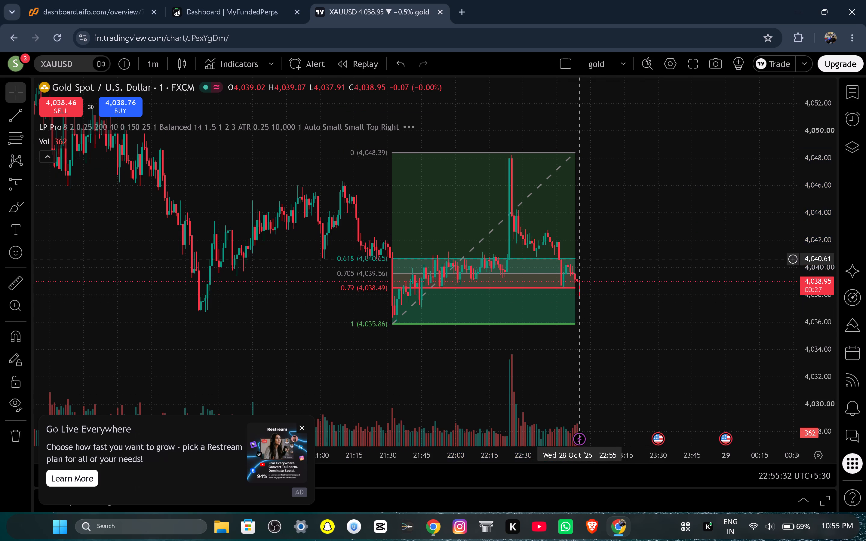
drag(558, 244, 585, 102)
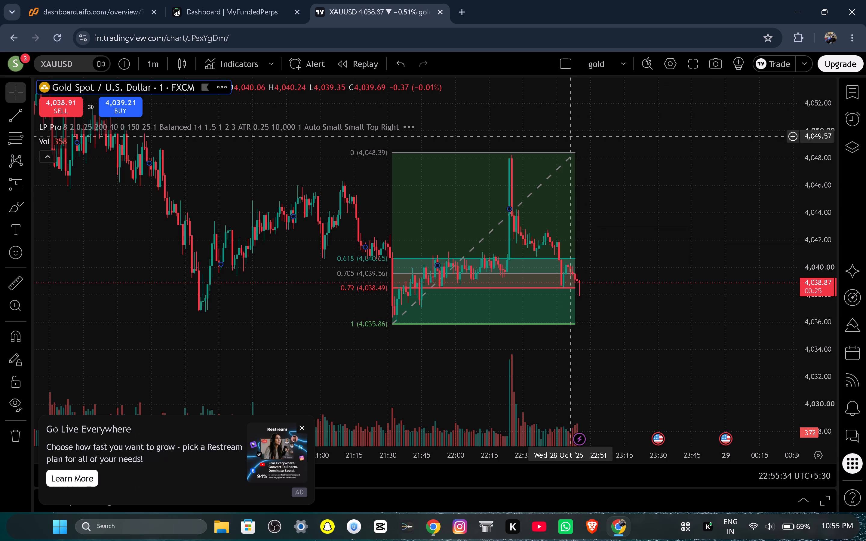
drag(557, 163, 561, 150)
drag(561, 150, 559, 130)
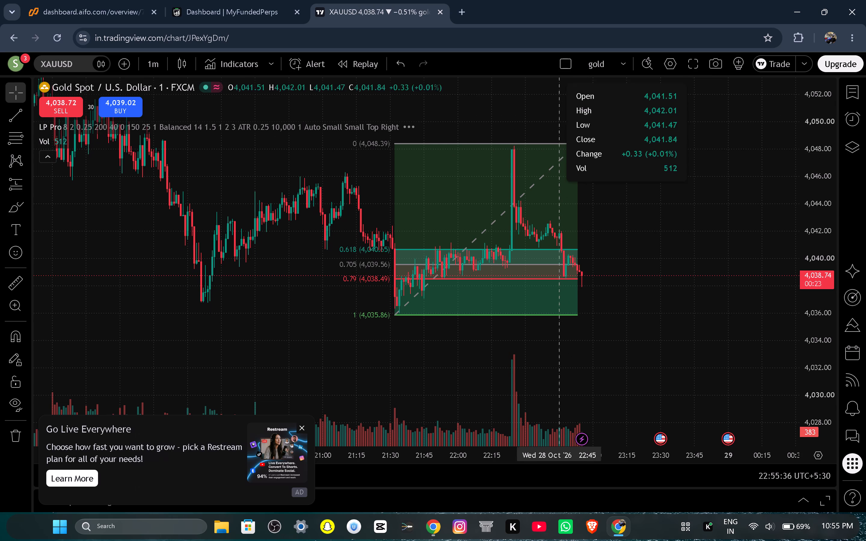
drag(559, 130, 562, 142)
click(562, 142)
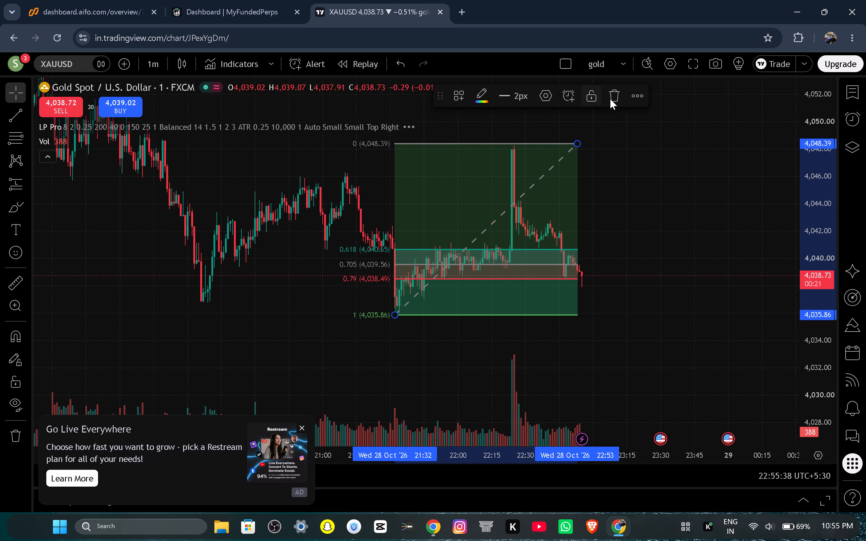
click(610, 99)
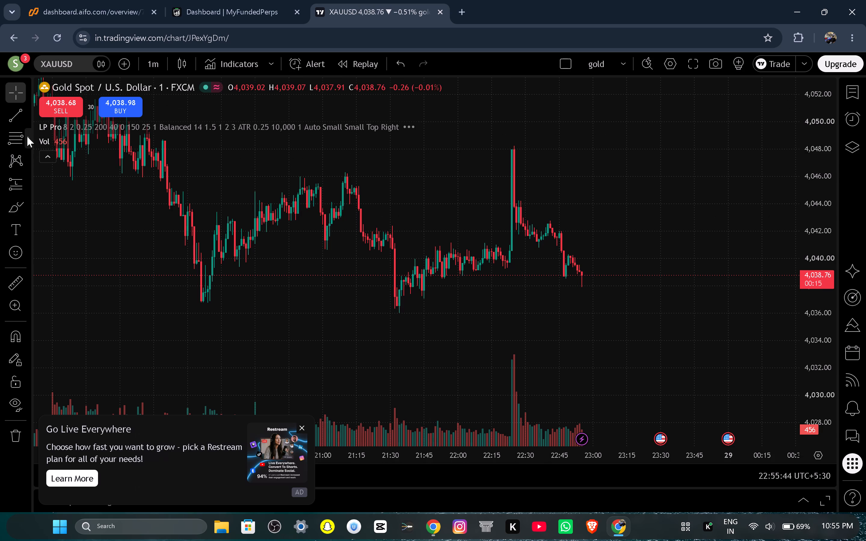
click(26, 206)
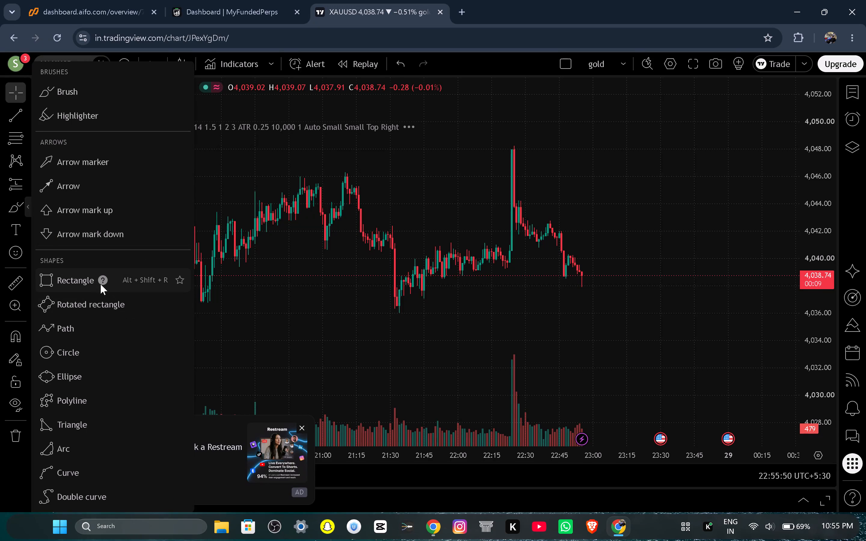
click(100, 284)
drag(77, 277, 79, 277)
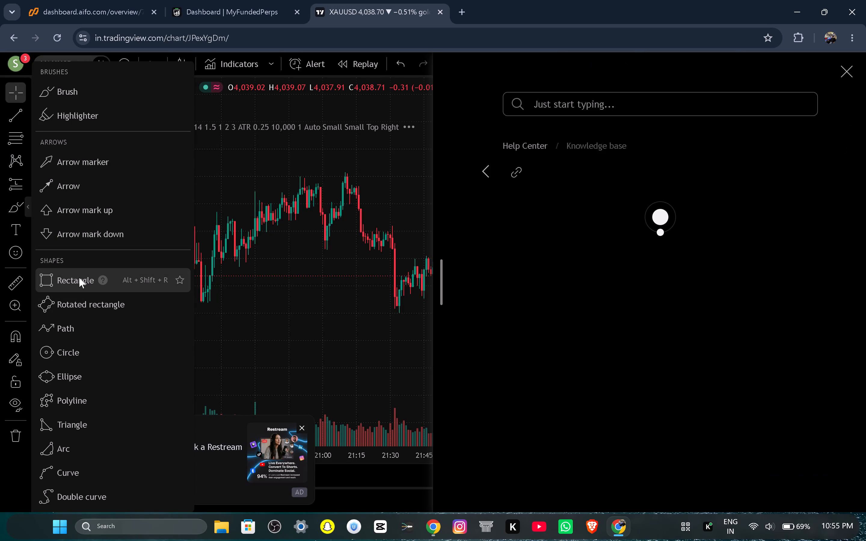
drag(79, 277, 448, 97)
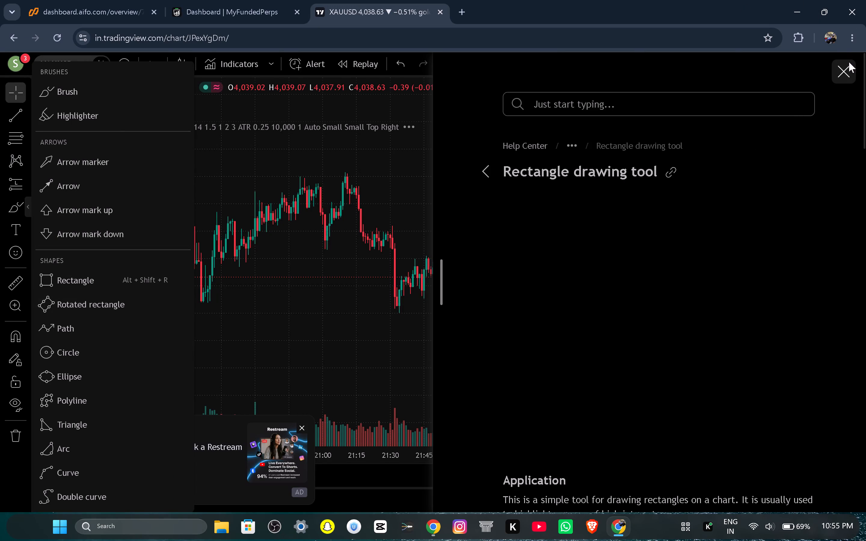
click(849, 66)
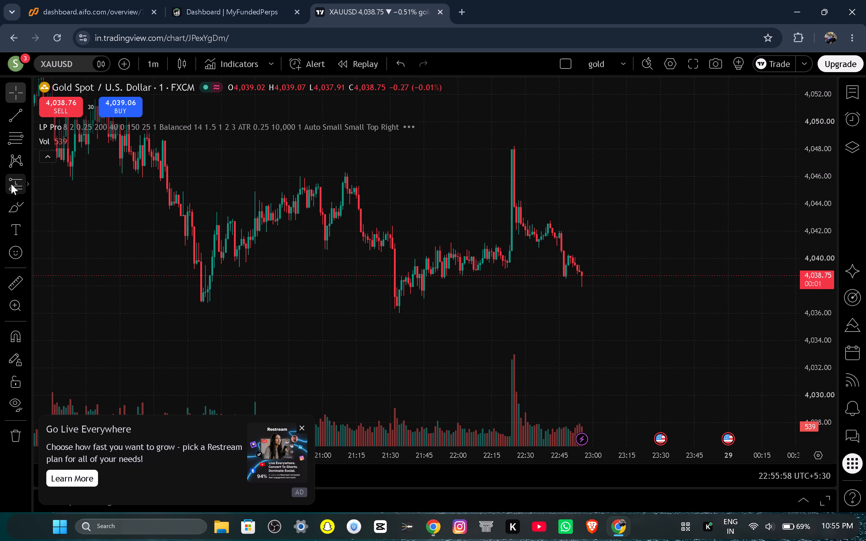
Draw a rectangle zone from 22:40 at about 4,042.80 to 00:29 at about 4,041.53.
click(18, 200)
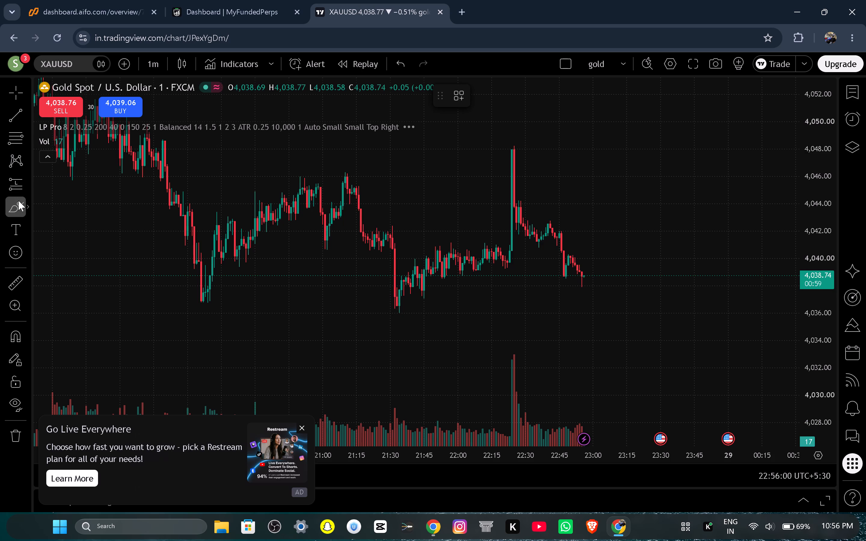
click(27, 206)
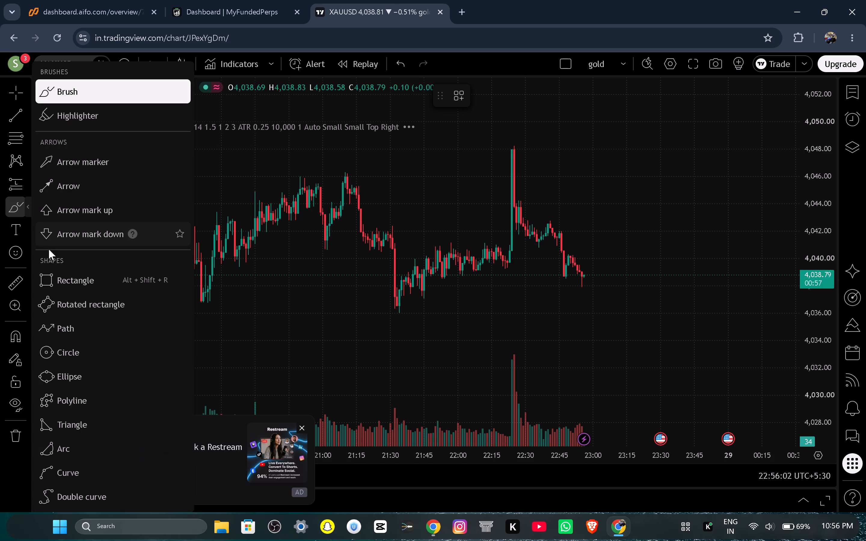
click(48, 269)
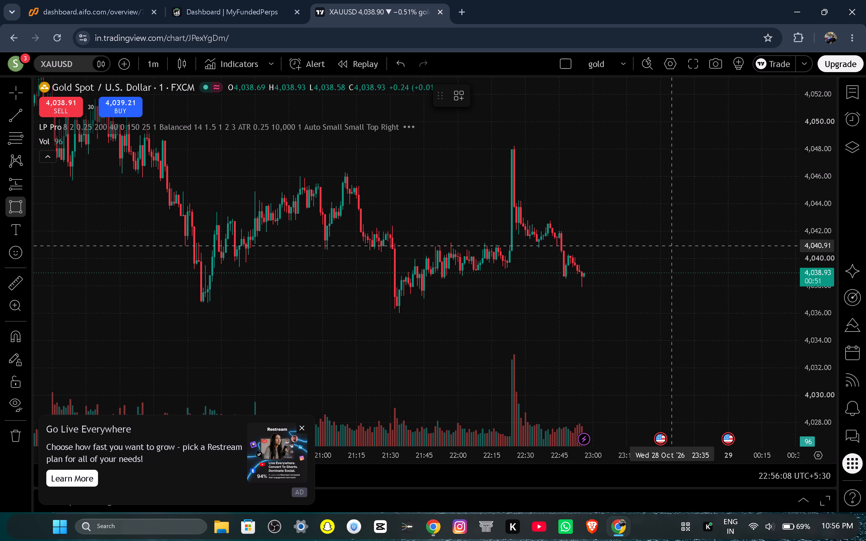
click(548, 220)
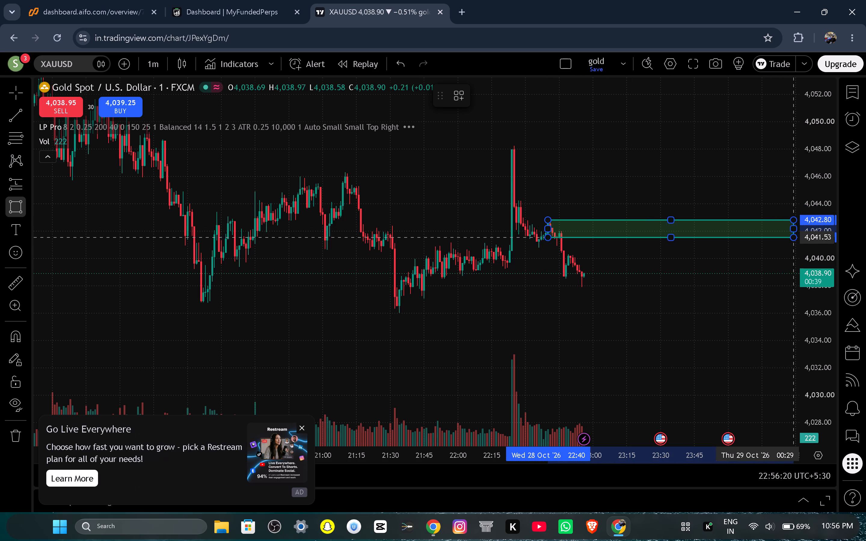
click(794, 237)
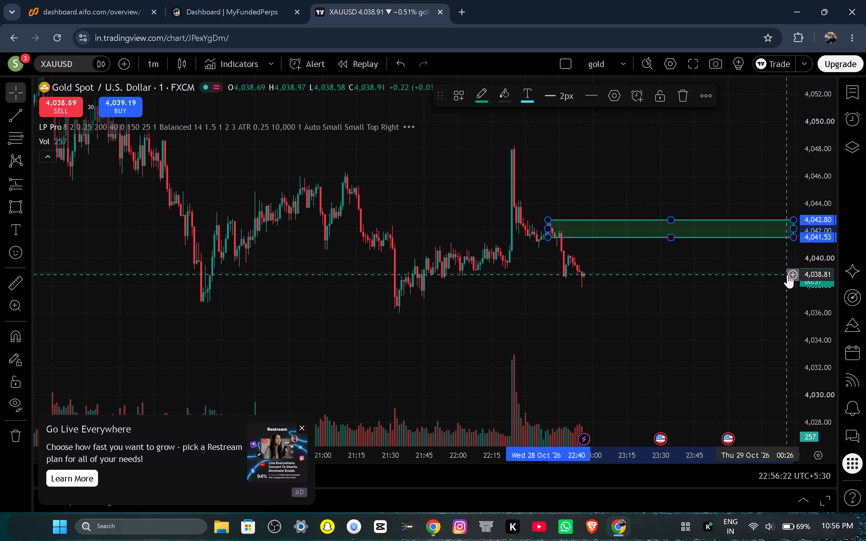
Draw a trend line along the rectangle's lower edge from 22:46 to 00:30 at about 4,041.5.
drag(776, 274, 689, 289)
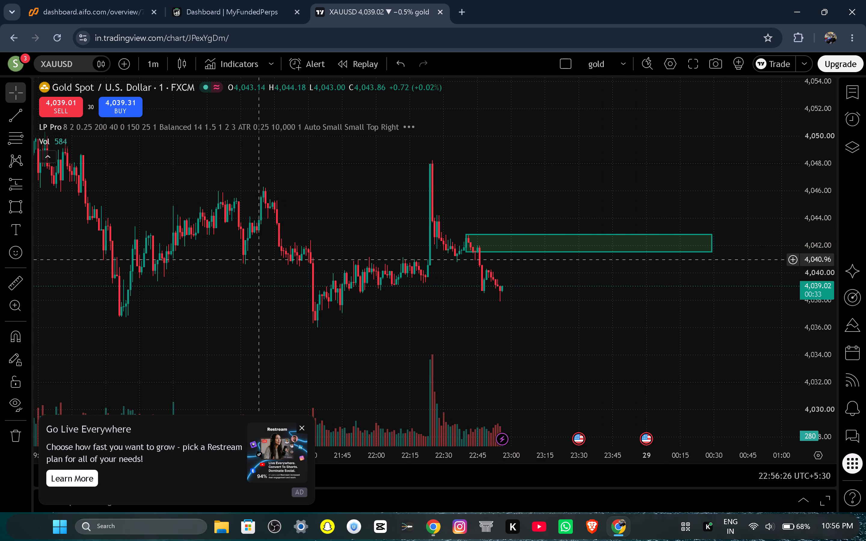
click(17, 120)
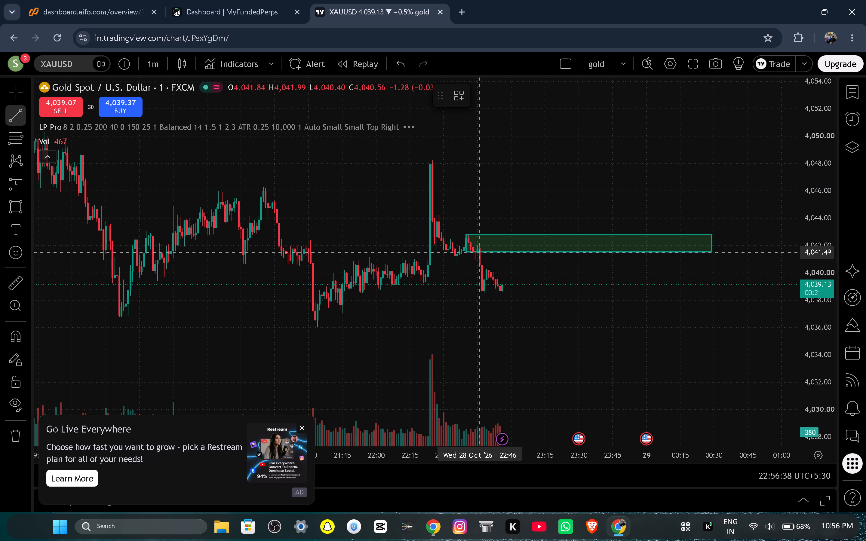
click(480, 253)
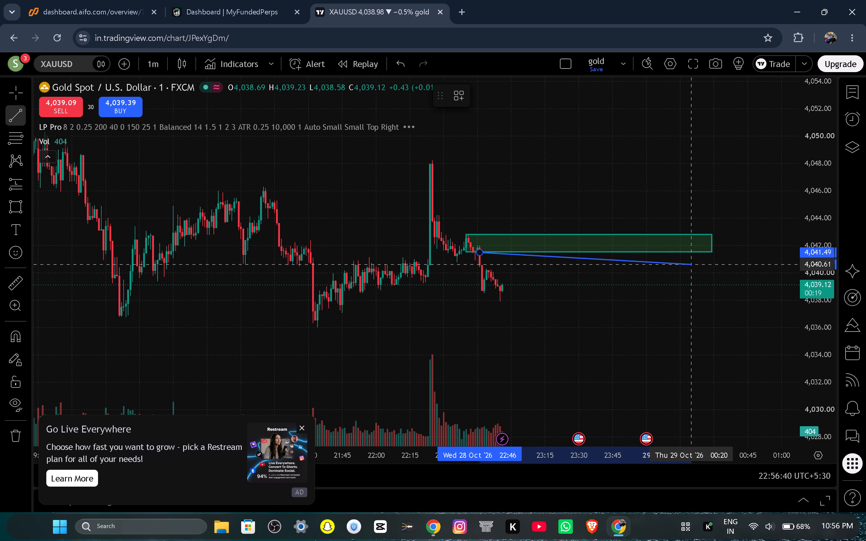
click(713, 252)
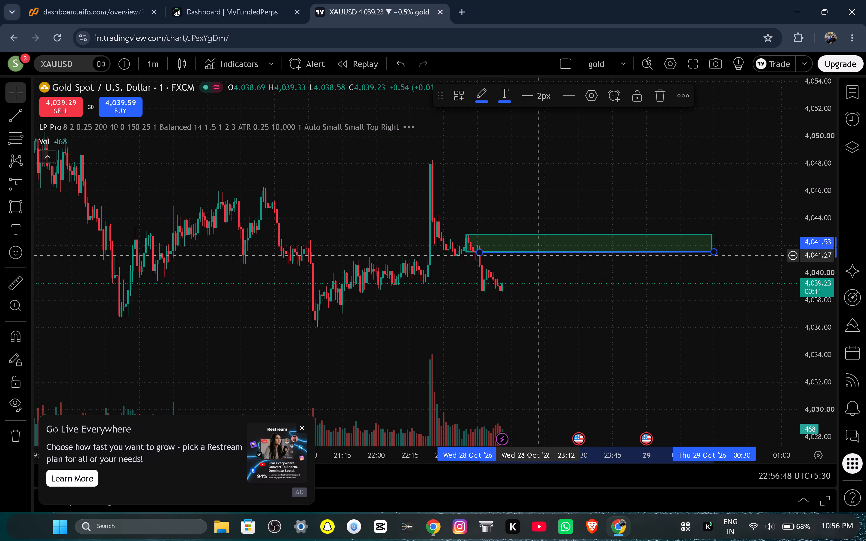
Clone the trend line on the rectangle's lower edge.
drag(690, 101, 690, 102)
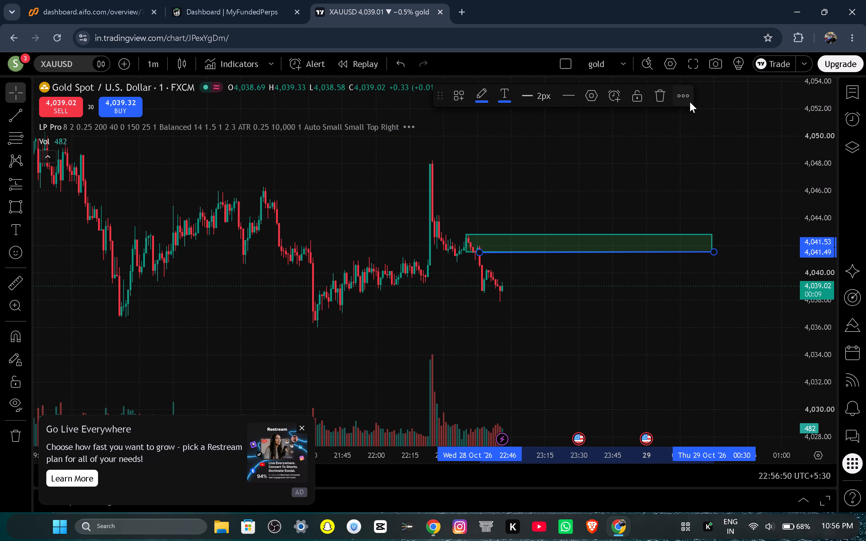
drag(690, 102, 680, 94)
click(680, 94)
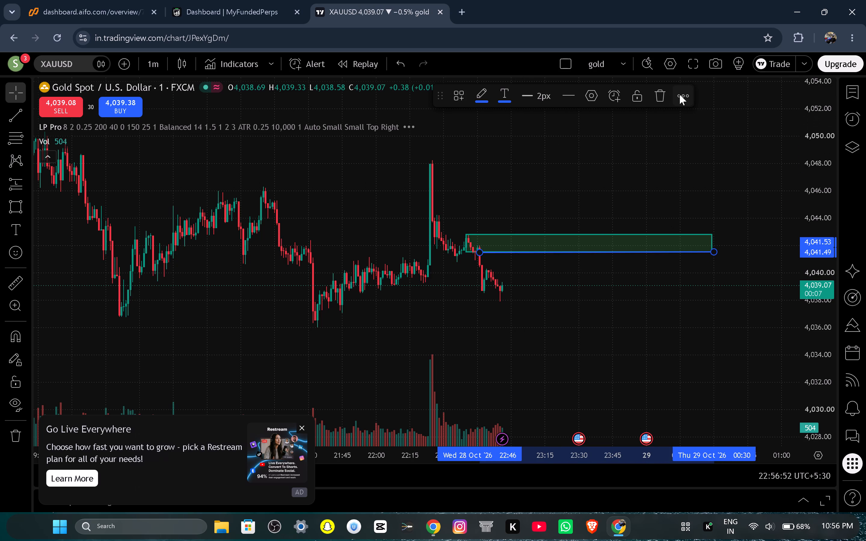
click(680, 94)
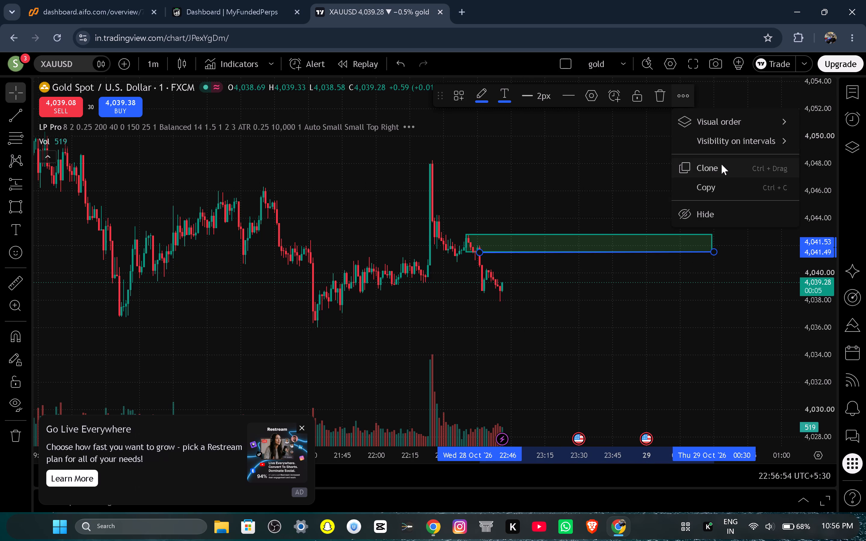
click(721, 164)
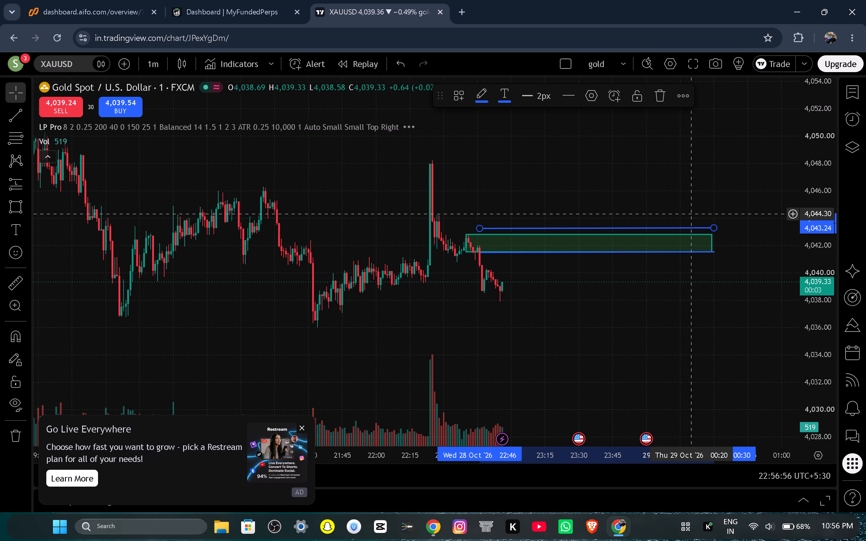
Move the cloned trend line below the rectangle zone to about 4,040.7, parallel to the line on its lower edge.
drag(694, 228, 695, 265)
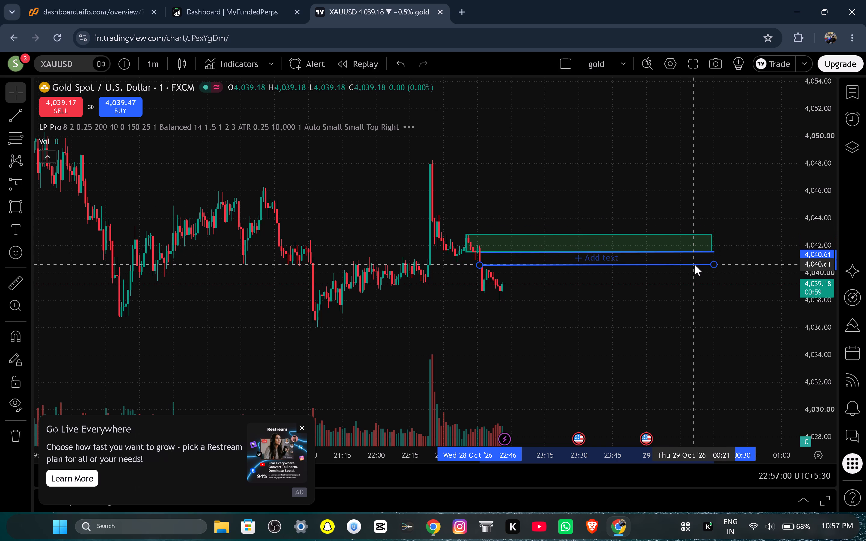
drag(695, 265, 695, 263)
click(695, 263)
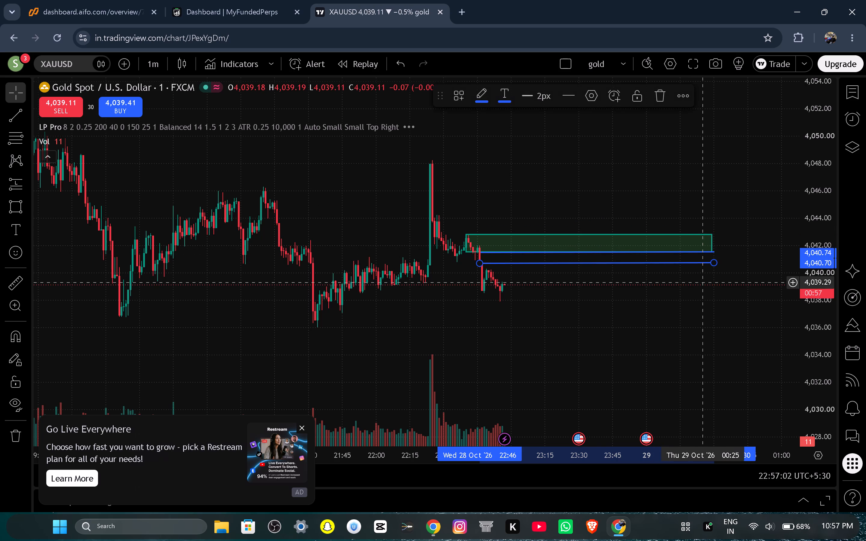
click(703, 283)
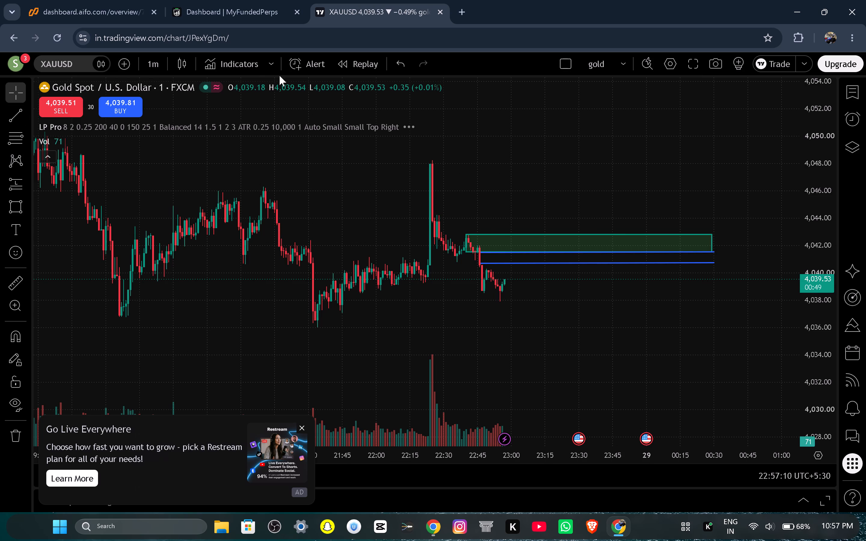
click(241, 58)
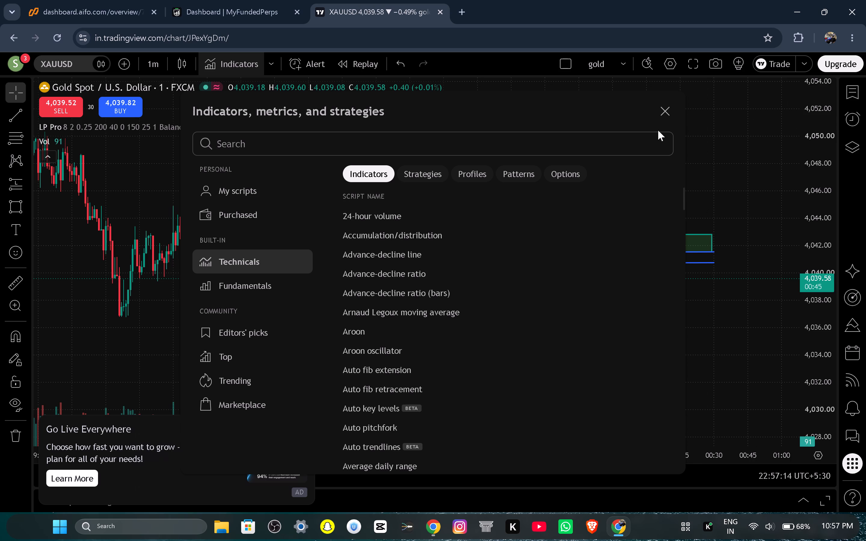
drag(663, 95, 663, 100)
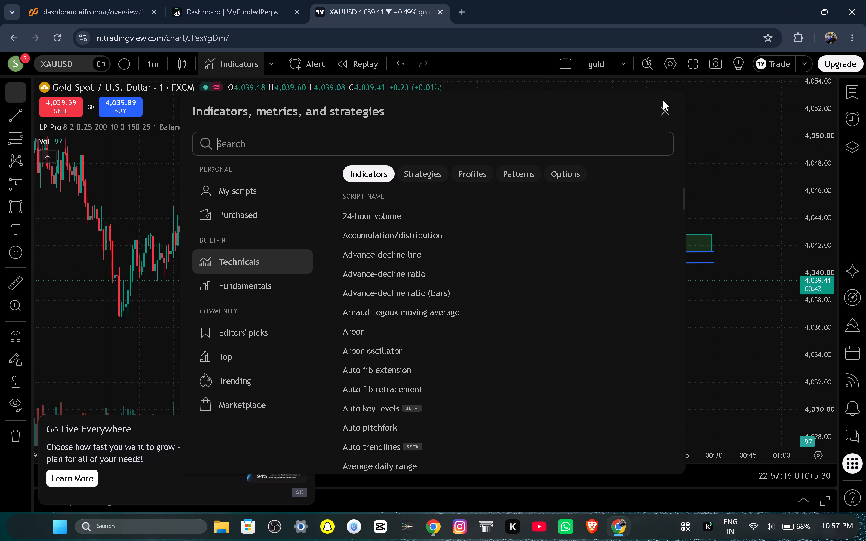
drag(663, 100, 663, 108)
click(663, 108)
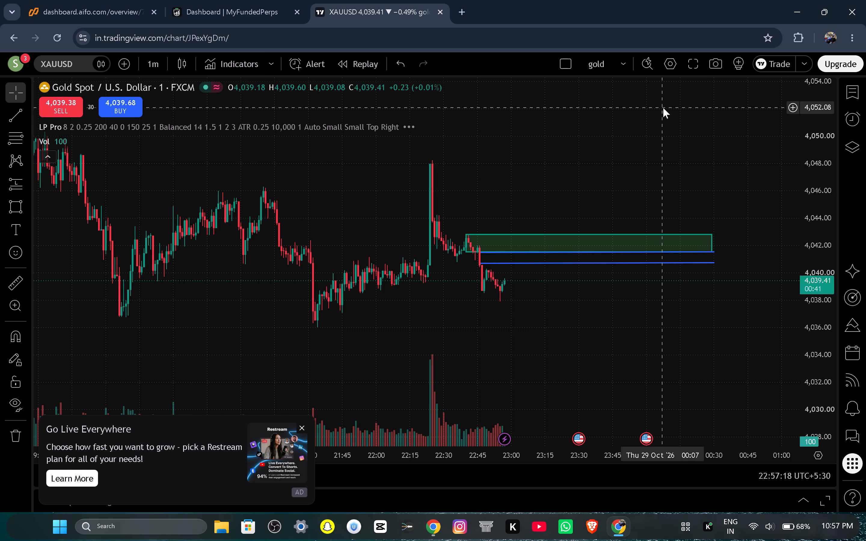
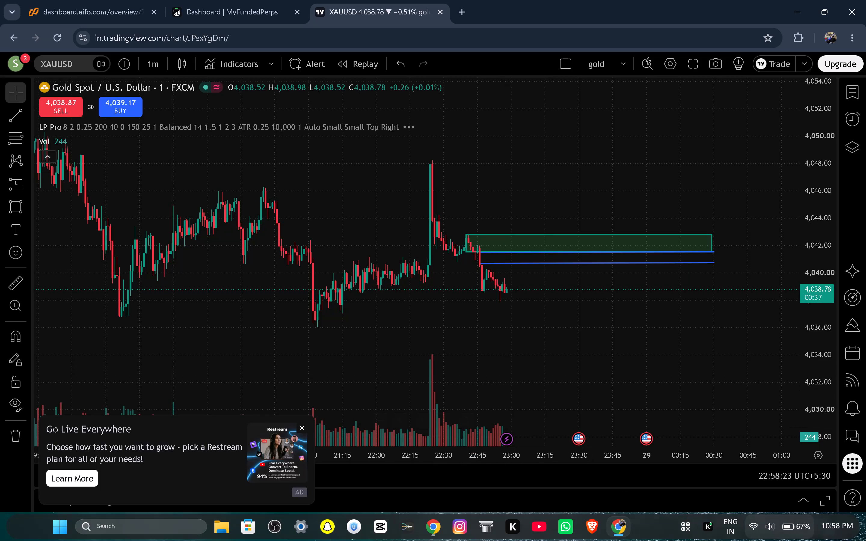
Turn on the computer's Bluetooth from the Windows quick settings.
click(791, 533)
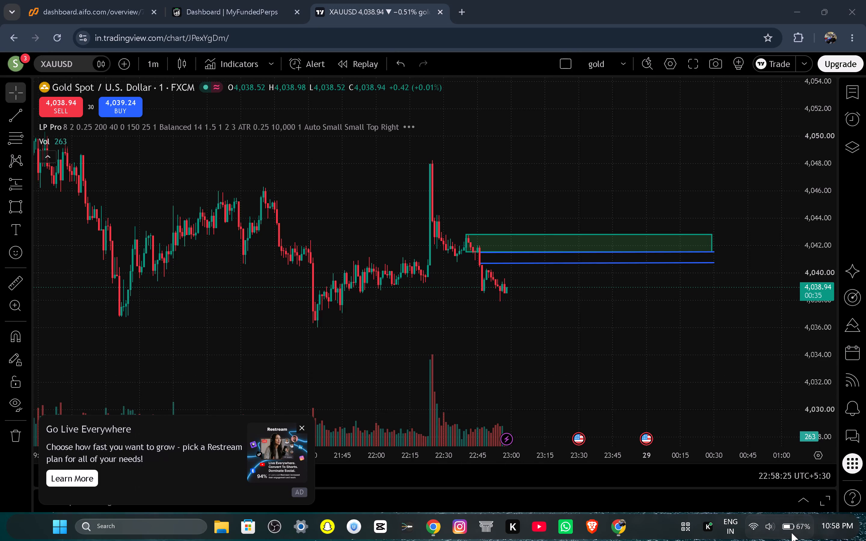
click(765, 301)
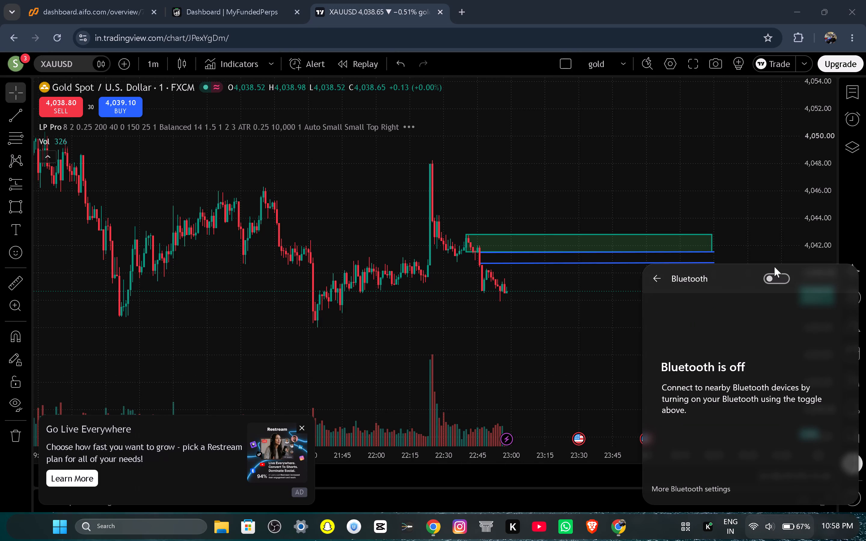
click(775, 270)
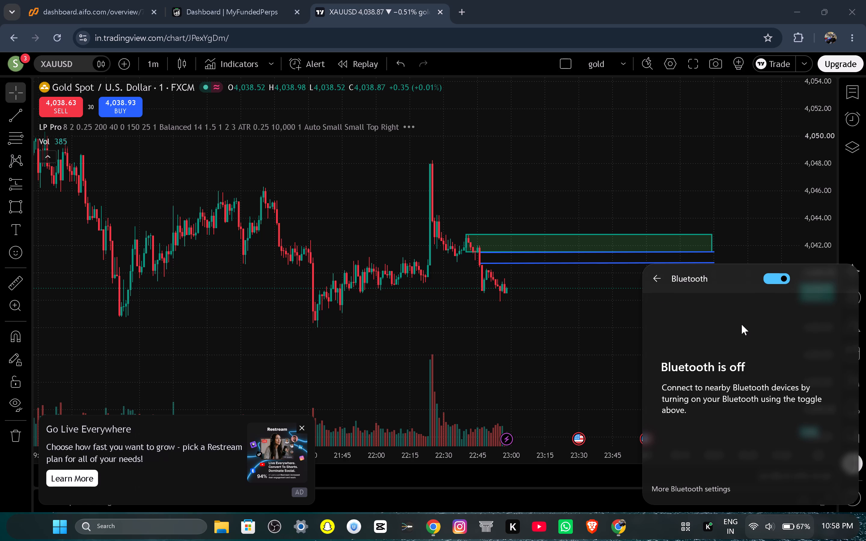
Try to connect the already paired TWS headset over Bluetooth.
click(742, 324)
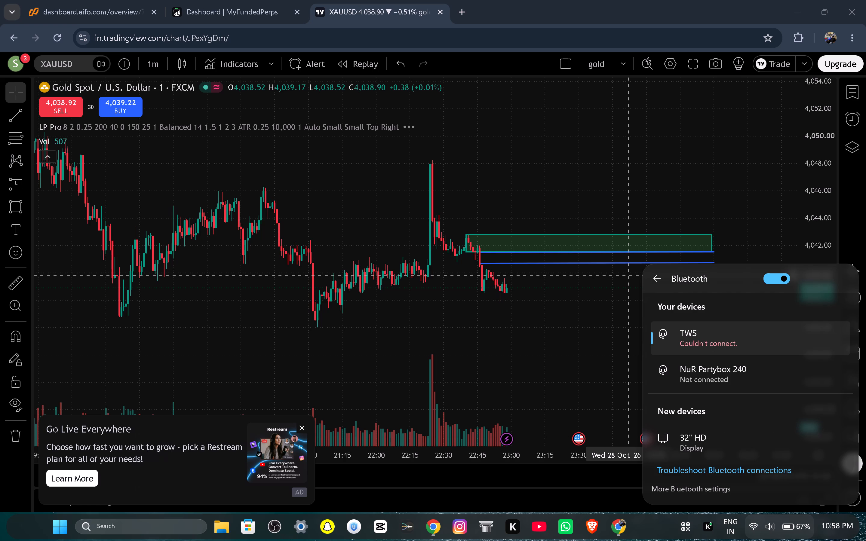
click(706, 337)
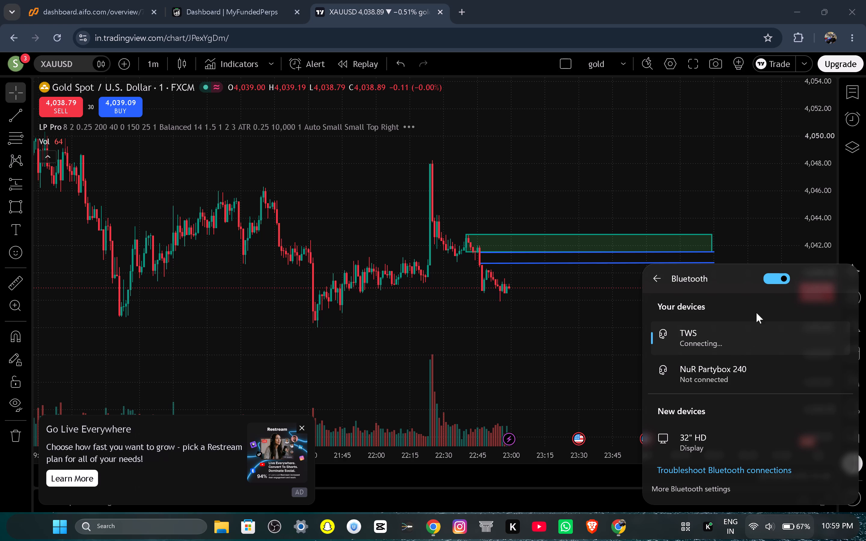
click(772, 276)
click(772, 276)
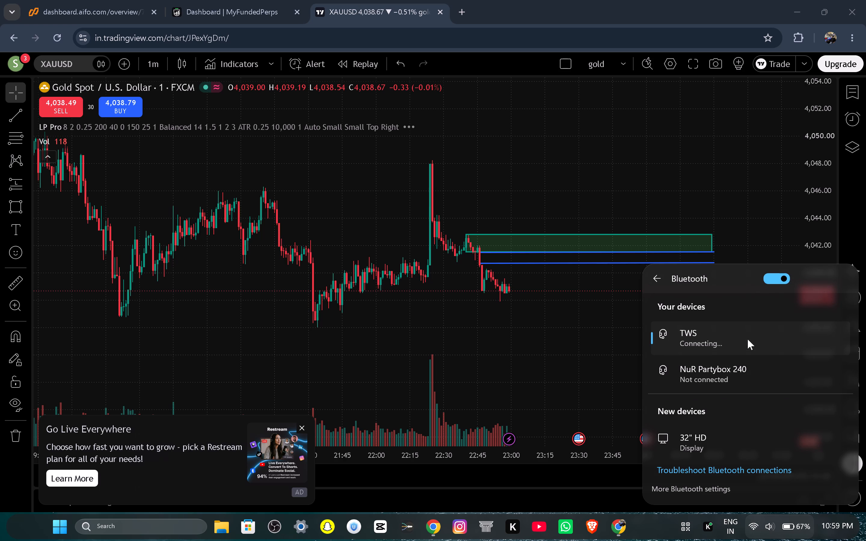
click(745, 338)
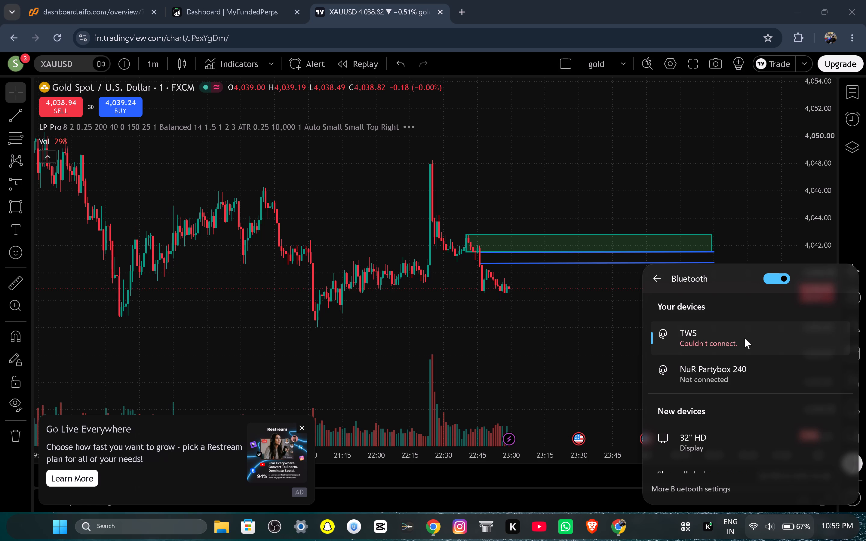
Add the TWS audio device as a new Bluetooth device in Windows Settings and return to the XAUUSD chart.
scroll(745, 338, down, 3)
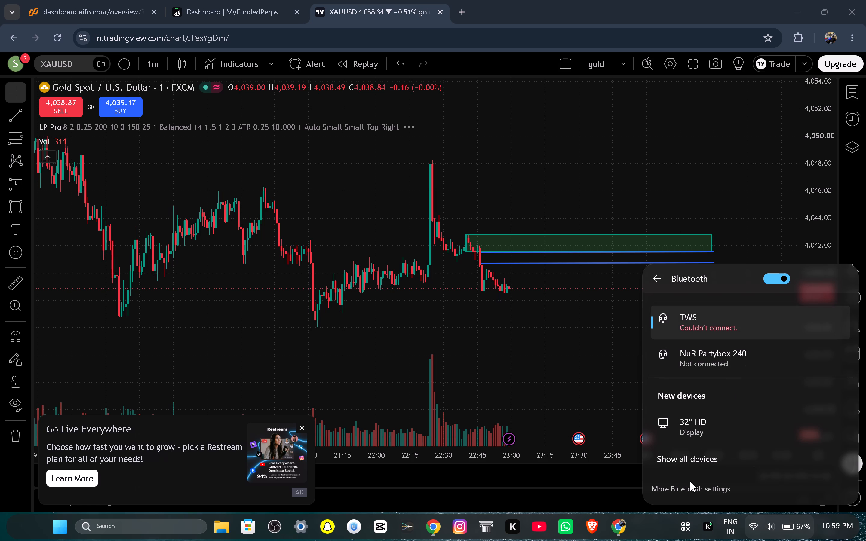
click(711, 489)
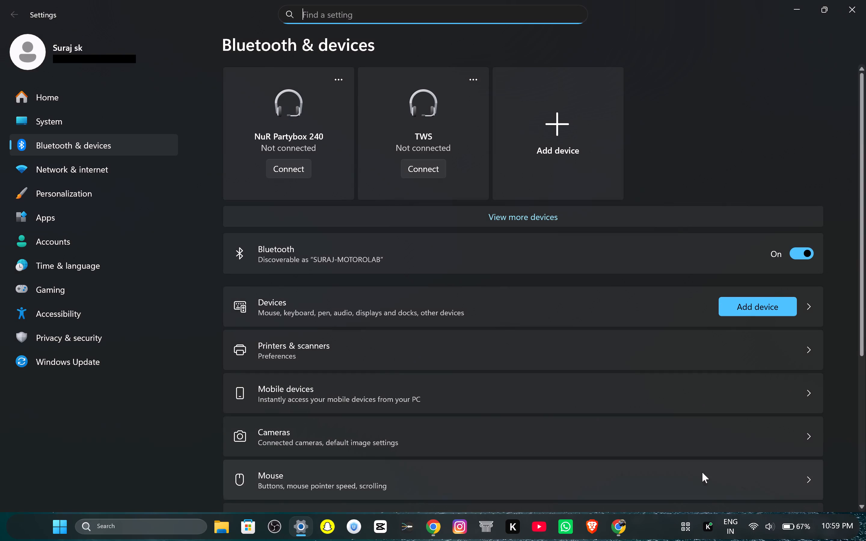
click(562, 172)
click(562, 172)
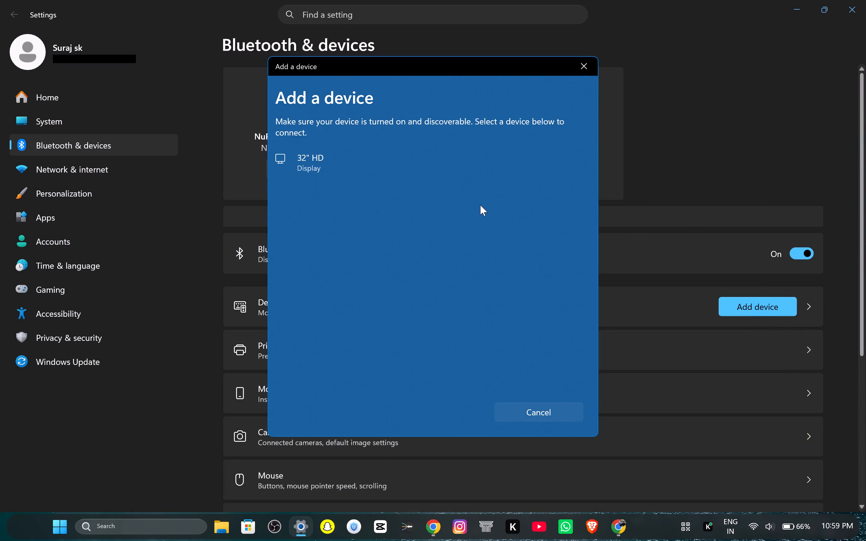
click(459, 202)
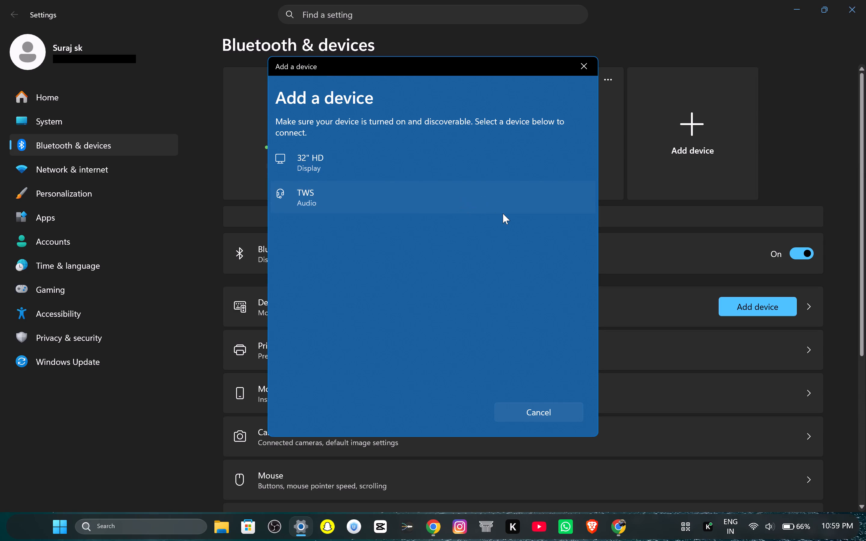
click(579, 63)
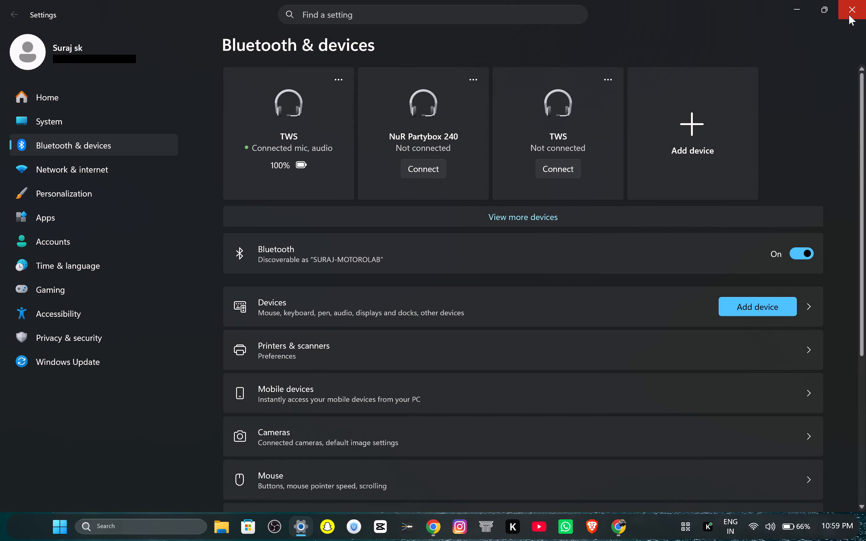
click(847, 11)
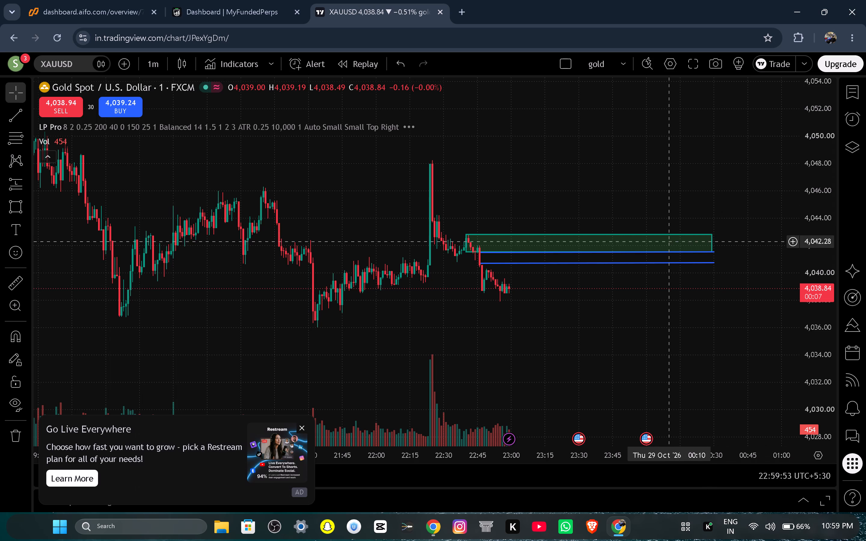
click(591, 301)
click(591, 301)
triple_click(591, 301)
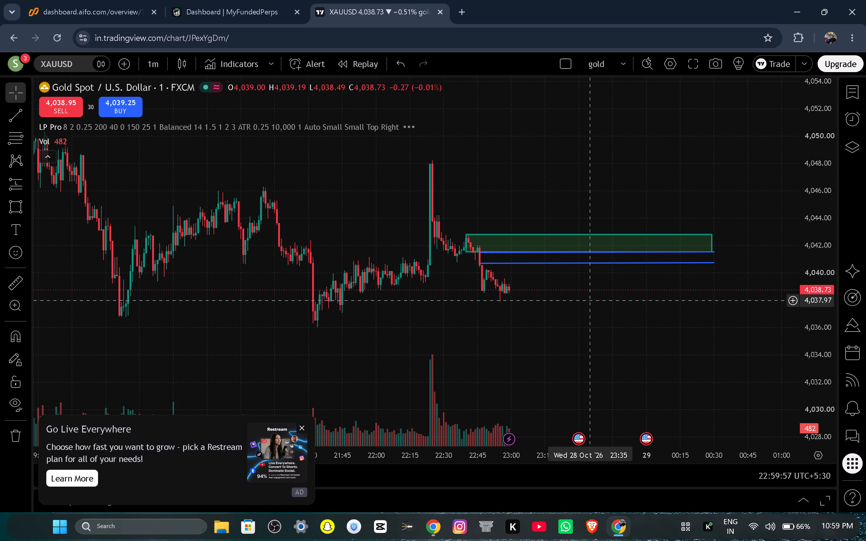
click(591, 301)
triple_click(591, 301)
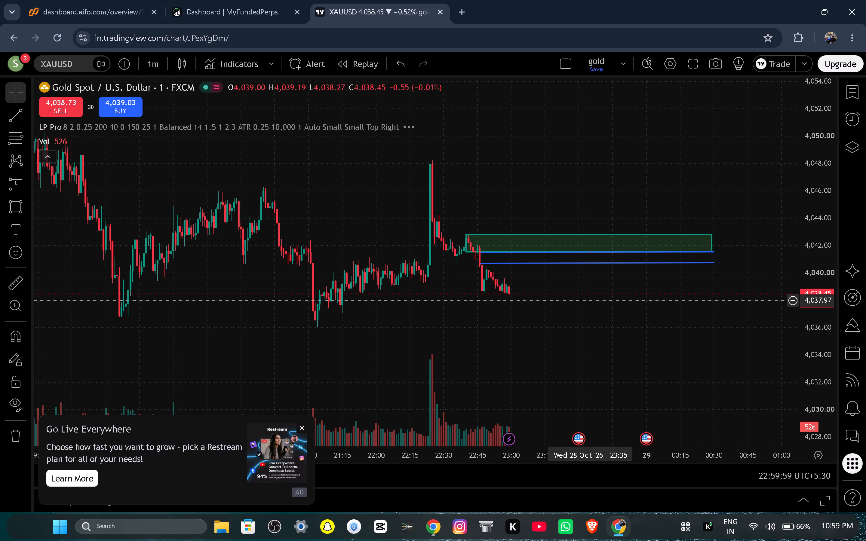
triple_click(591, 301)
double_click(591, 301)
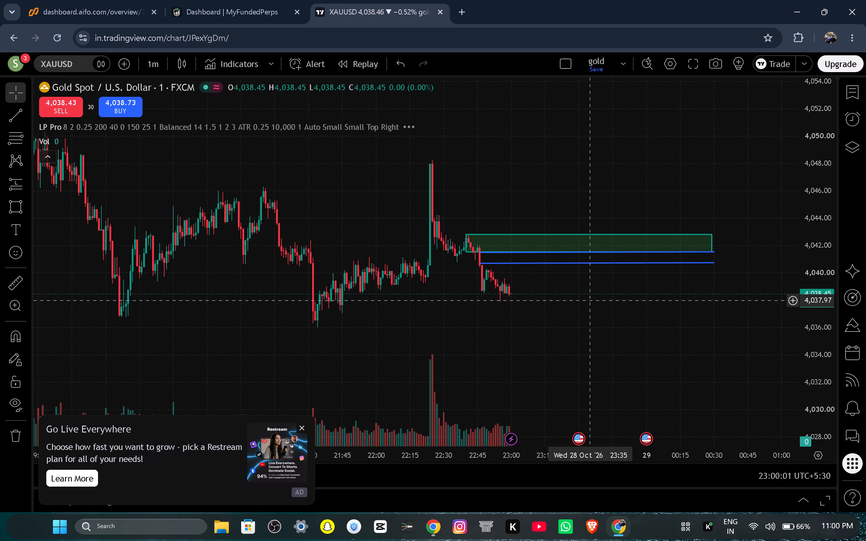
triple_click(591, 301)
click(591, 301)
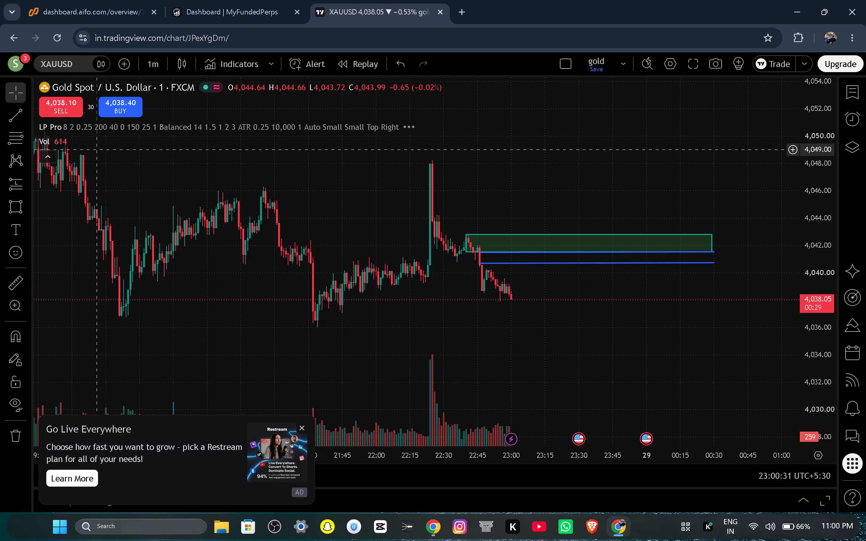
Draw a horizontal trend line at about 4,036.78 from the swing low before 21:45 to 00:32.
click(12, 120)
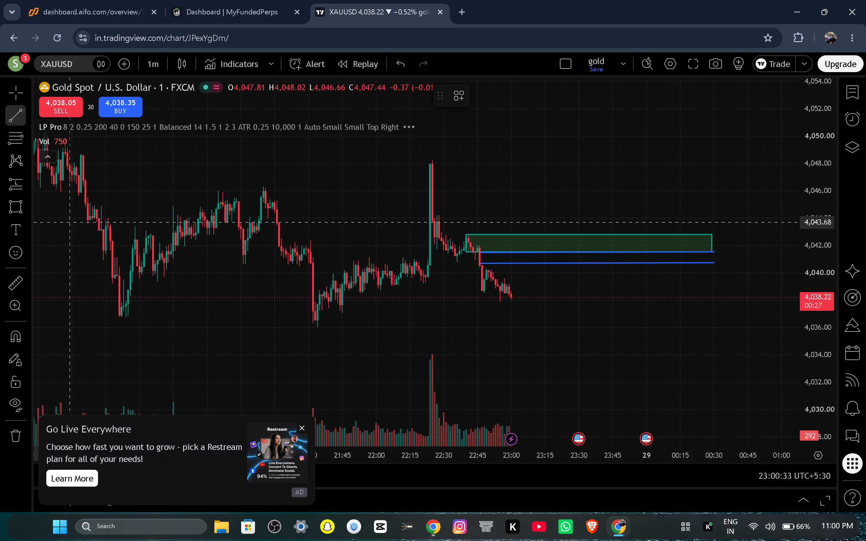
click(121, 317)
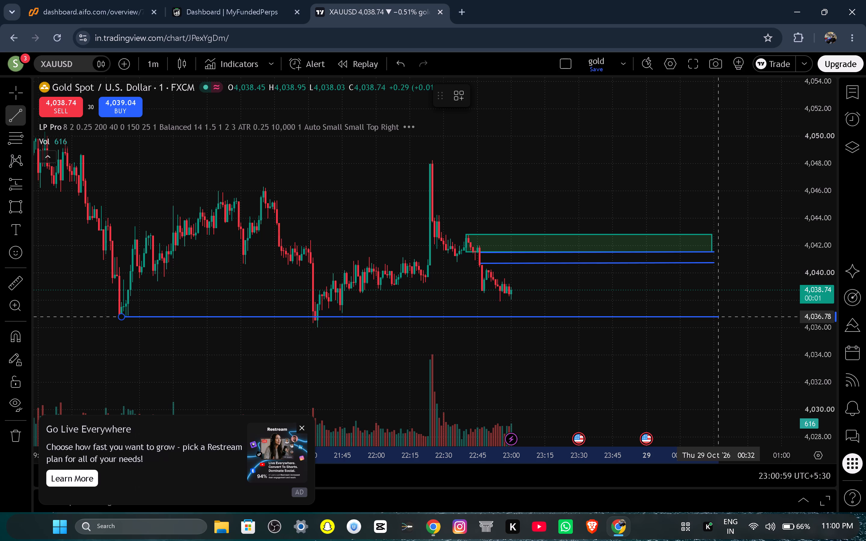
click(718, 317)
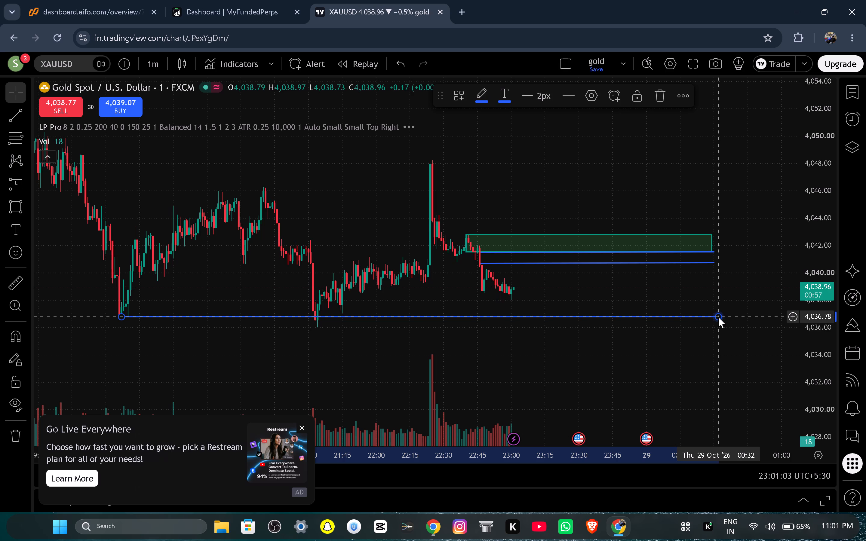
click(718, 182)
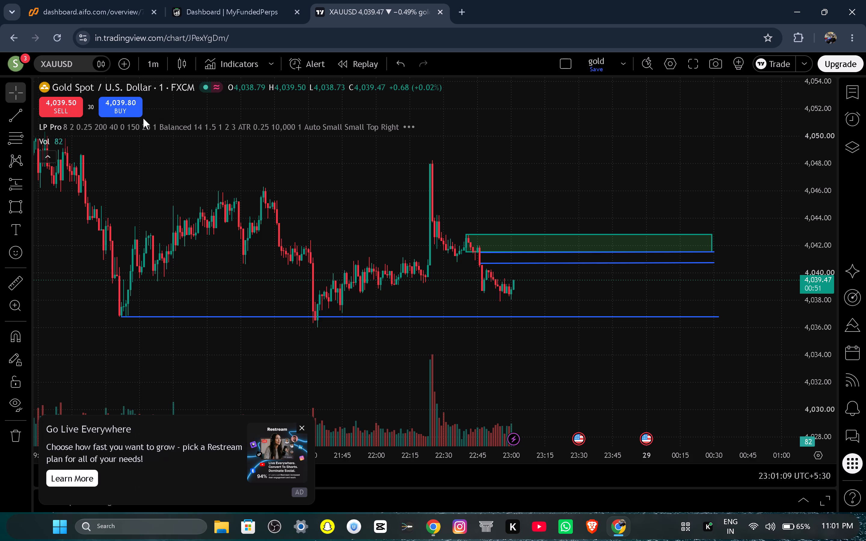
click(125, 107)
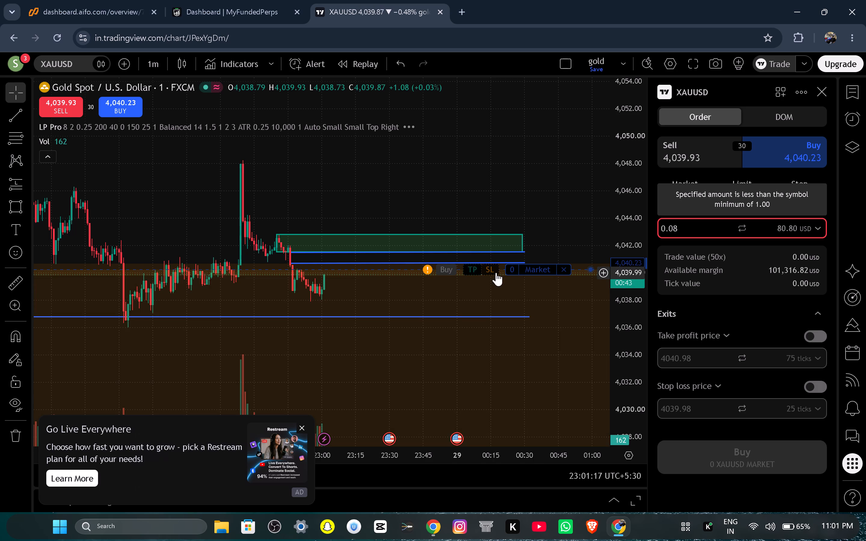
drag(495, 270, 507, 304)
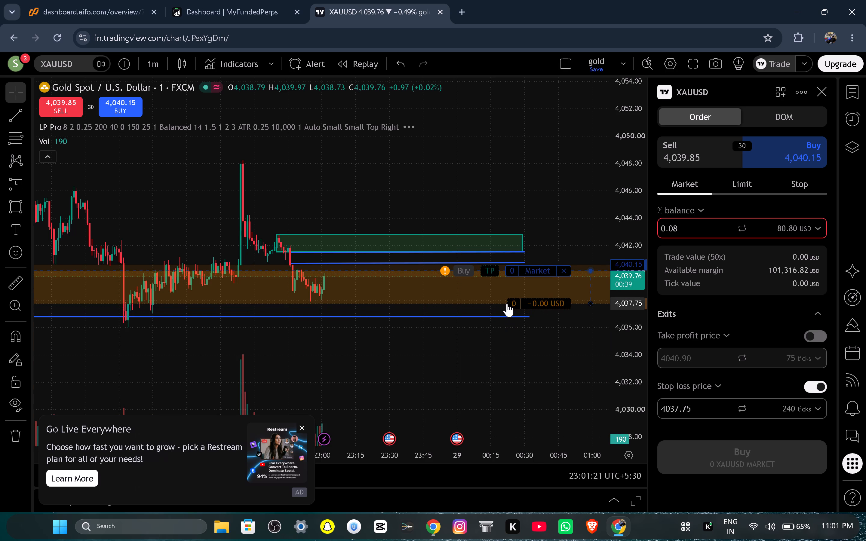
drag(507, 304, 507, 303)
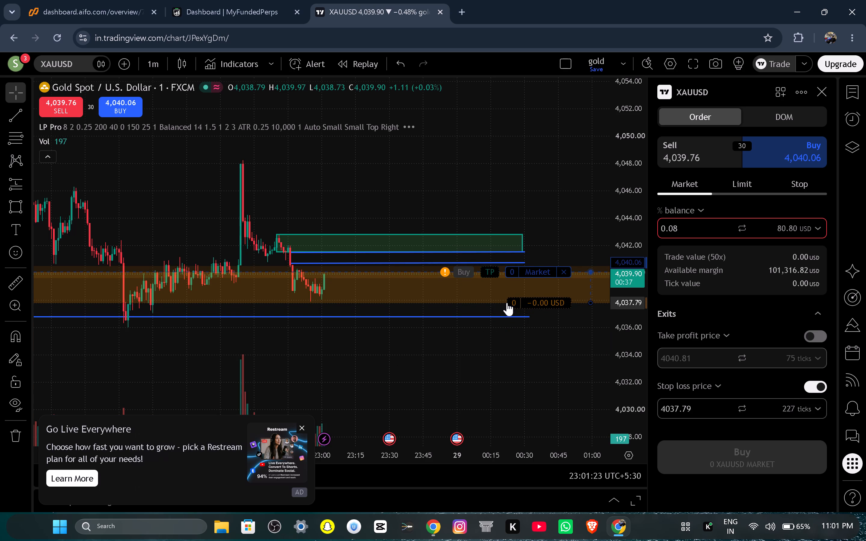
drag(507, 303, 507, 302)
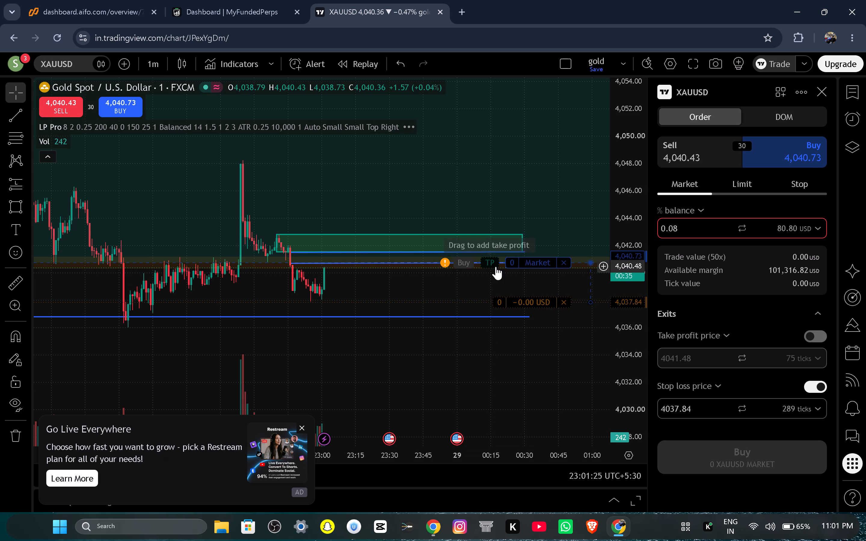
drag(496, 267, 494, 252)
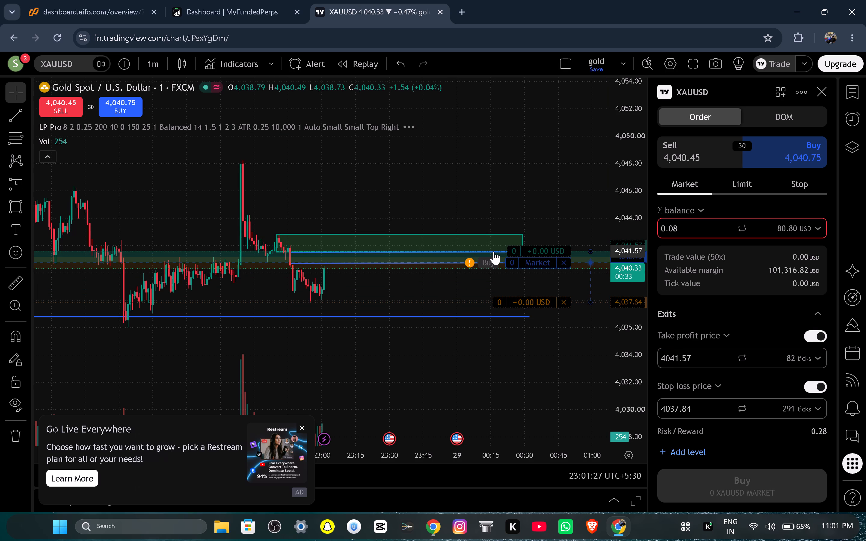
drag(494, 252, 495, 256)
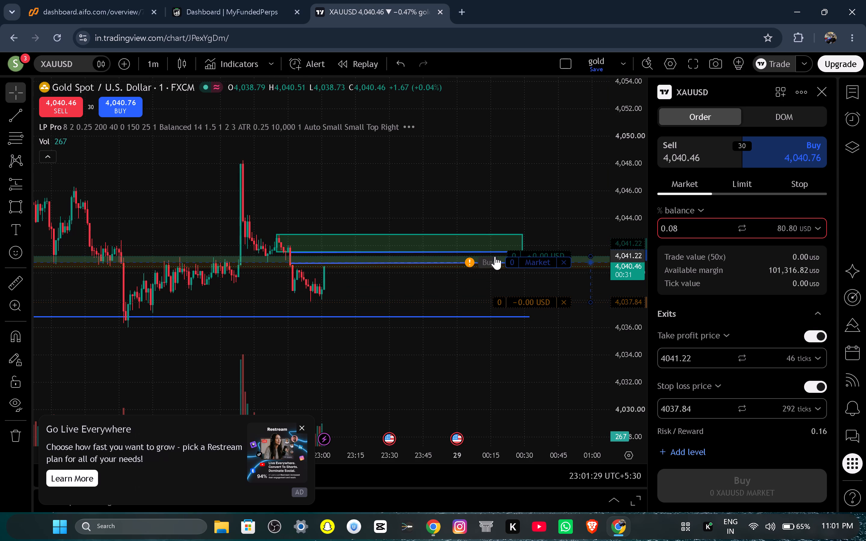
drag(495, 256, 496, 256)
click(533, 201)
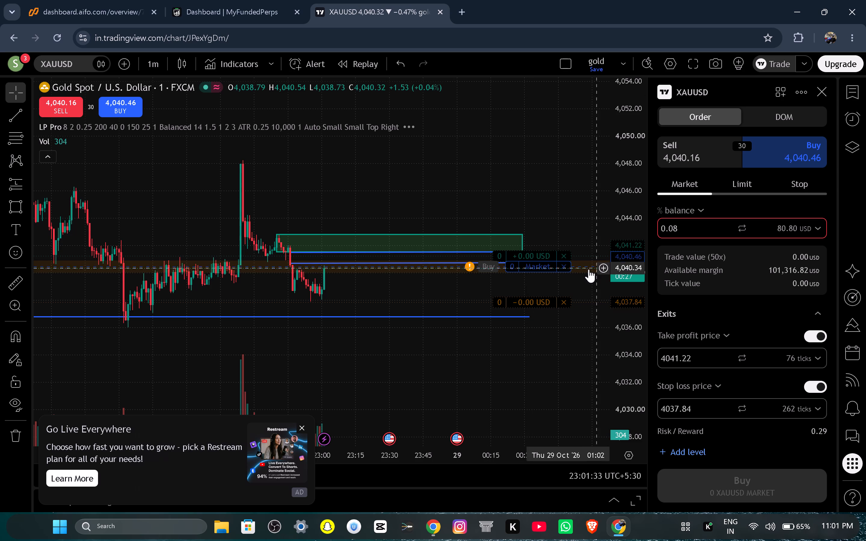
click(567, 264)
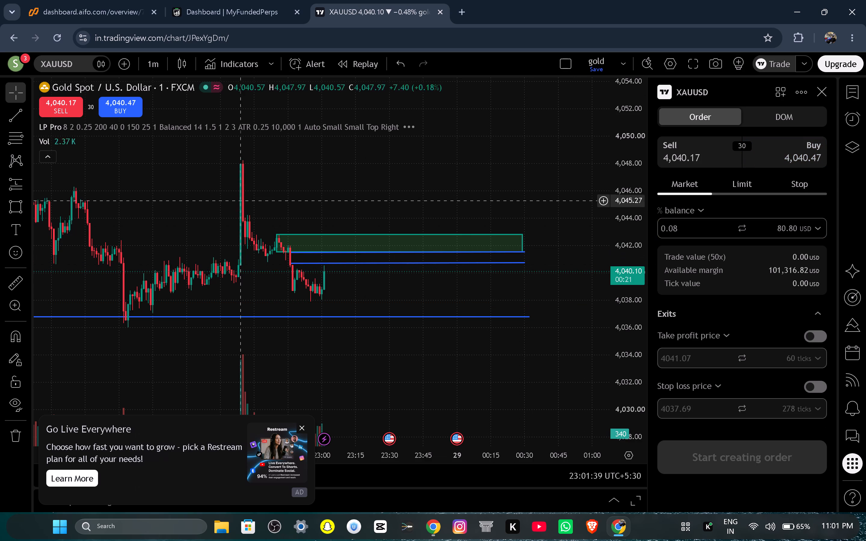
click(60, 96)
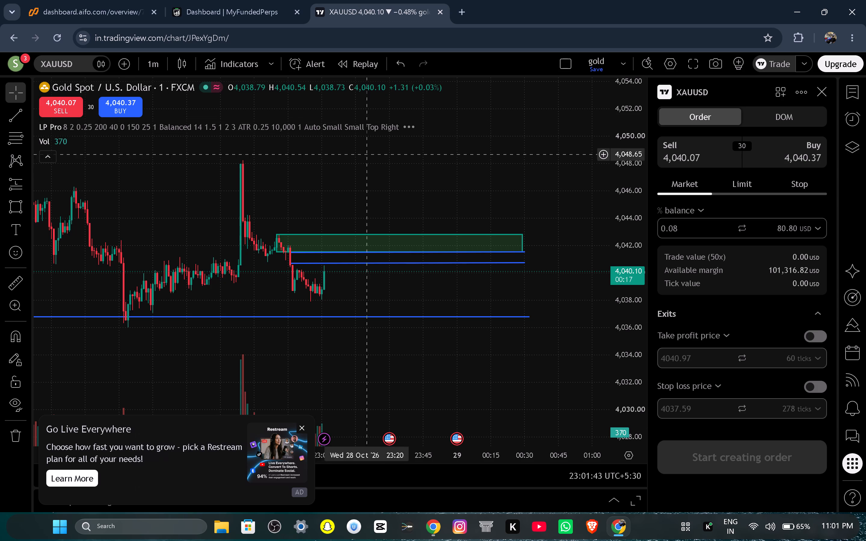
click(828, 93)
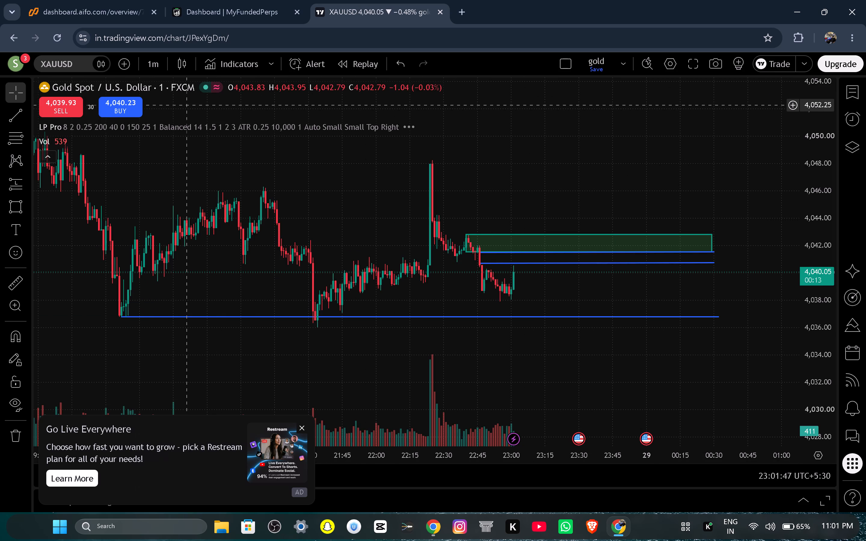
Start a market sell order on XAUUSD and set its stop loss at 4,041.71, just above the green zone's lower edge.
click(59, 107)
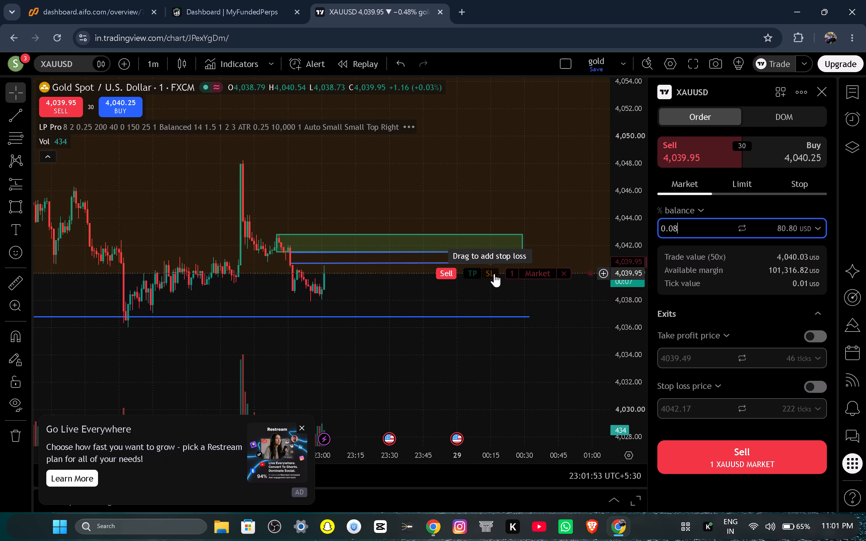
drag(494, 273, 493, 264)
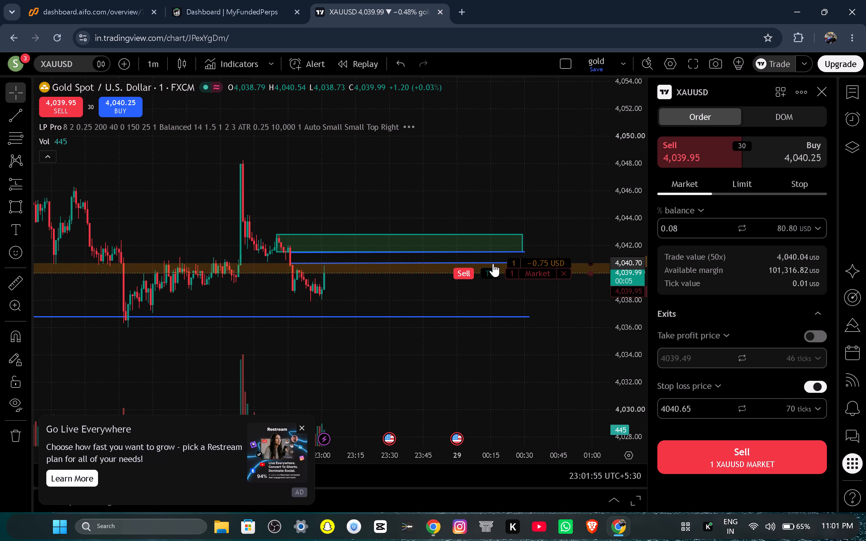
drag(493, 264, 491, 258)
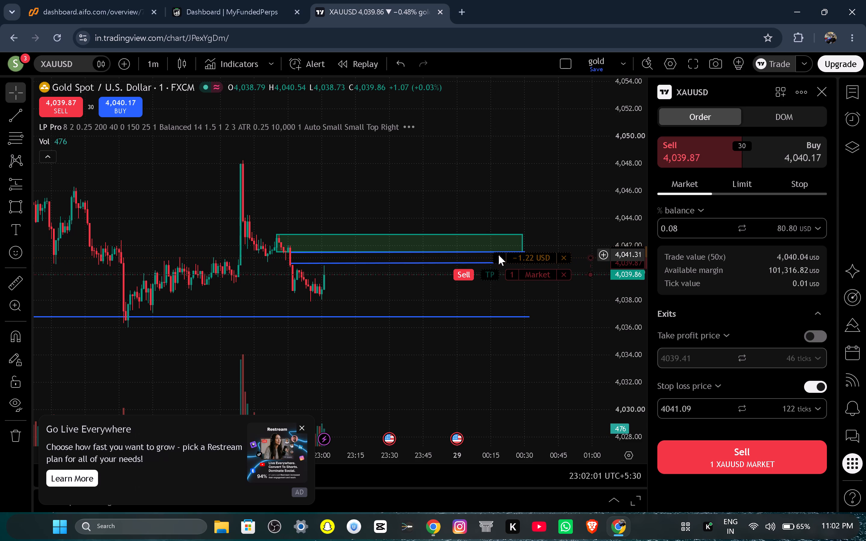
drag(500, 254, 505, 243)
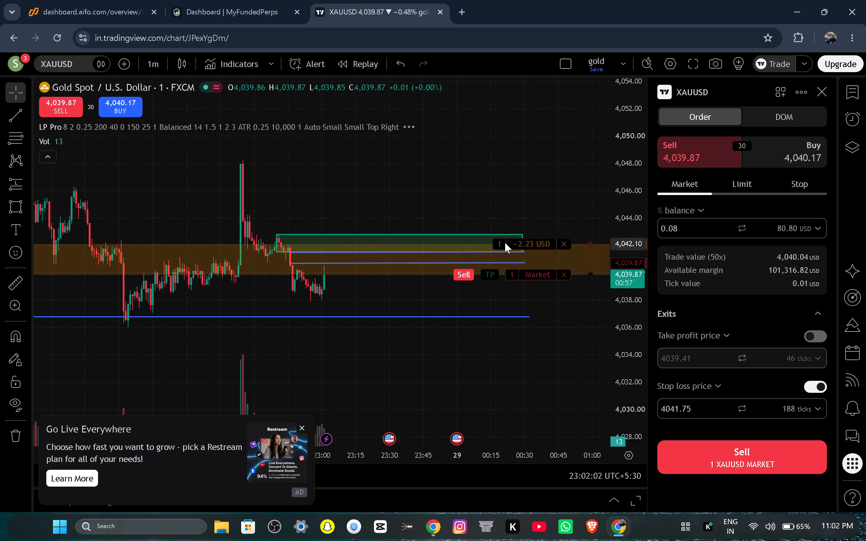
drag(505, 243, 508, 253)
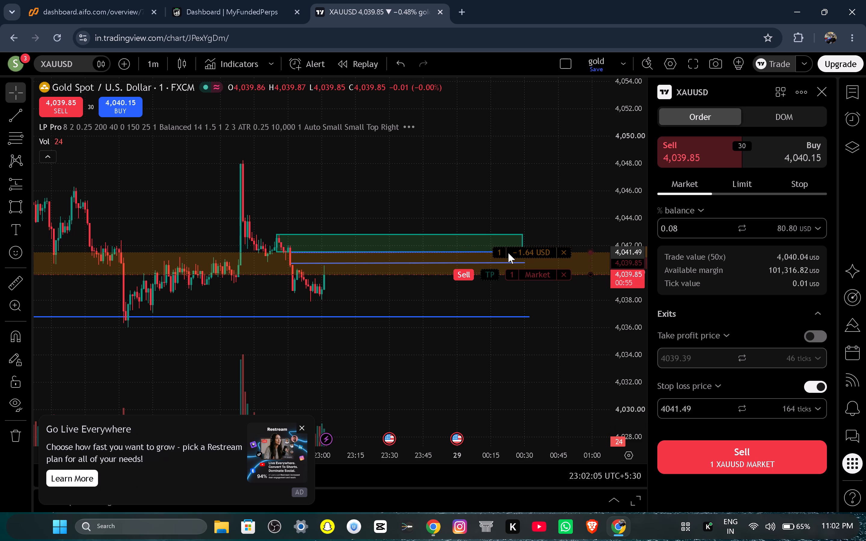
drag(508, 253, 508, 249)
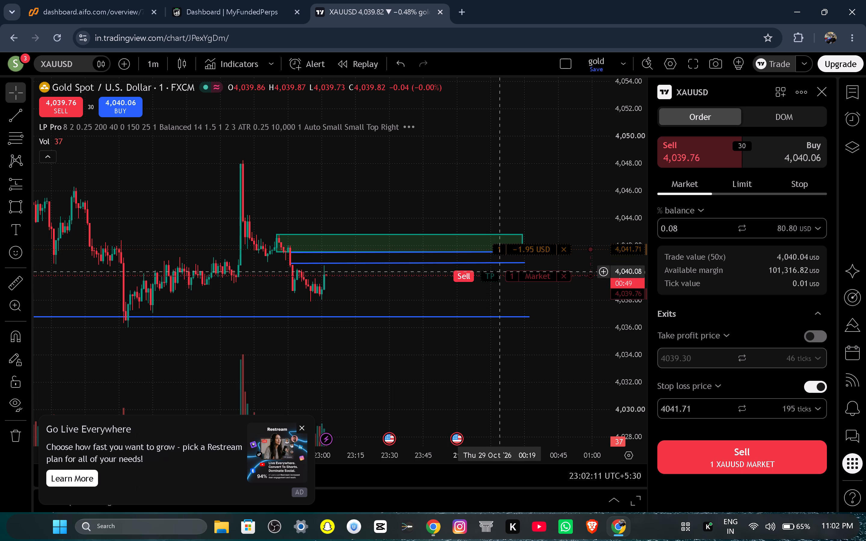
Add a take profit to the sell order at 4,036.83, at the lower horizontal trend line.
drag(495, 277, 501, 301)
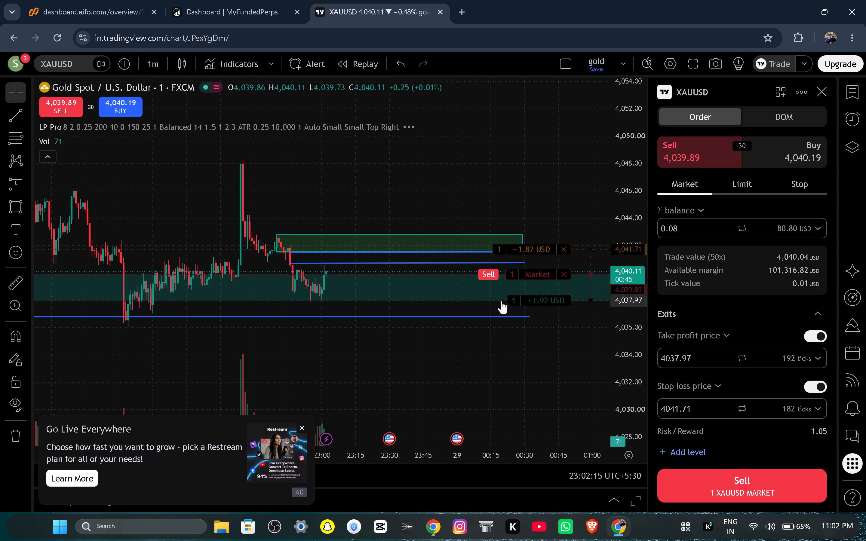
drag(501, 301, 504, 313)
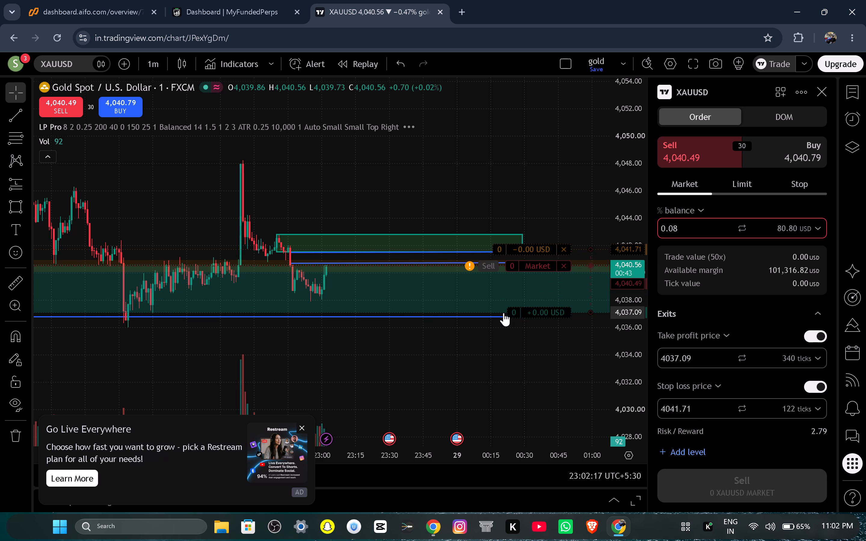
drag(504, 313, 504, 317)
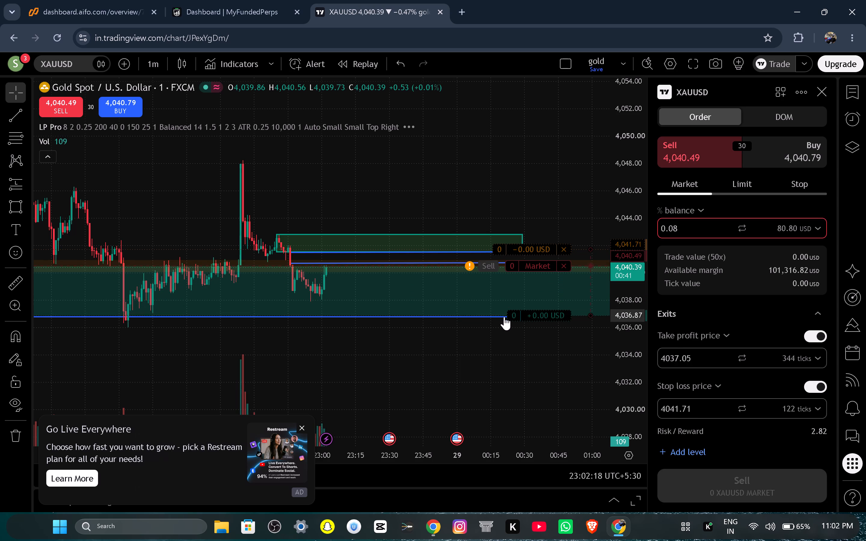
drag(504, 317, 504, 316)
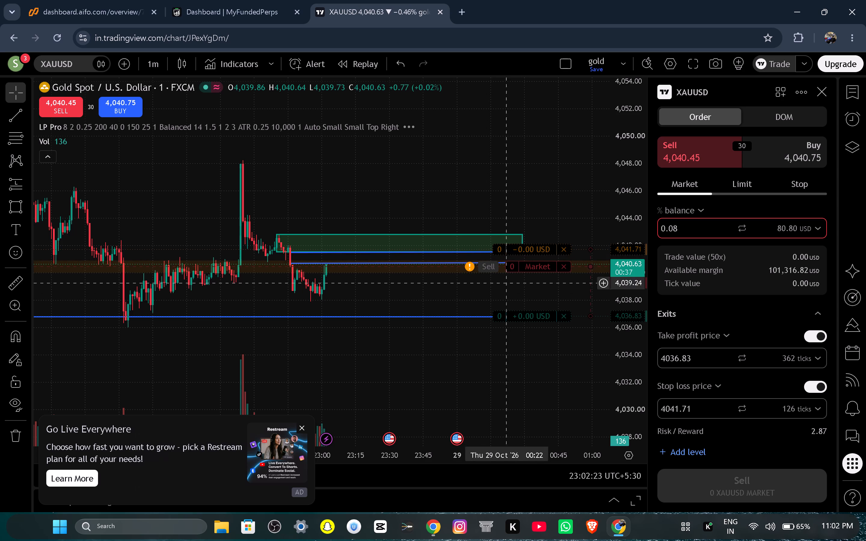
click(502, 250)
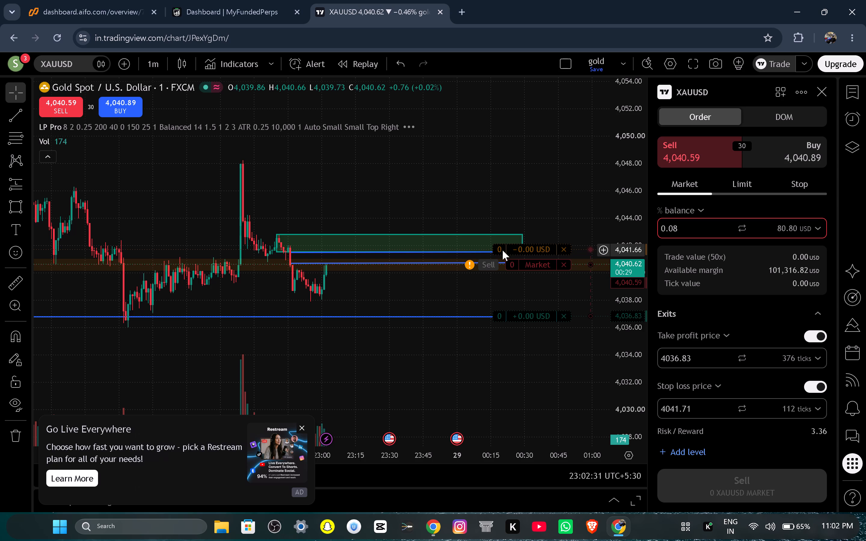
Set the sell order's size to 0.1 % of the balance.
key(BackSpace)
key(BackSpace)
click(718, 233)
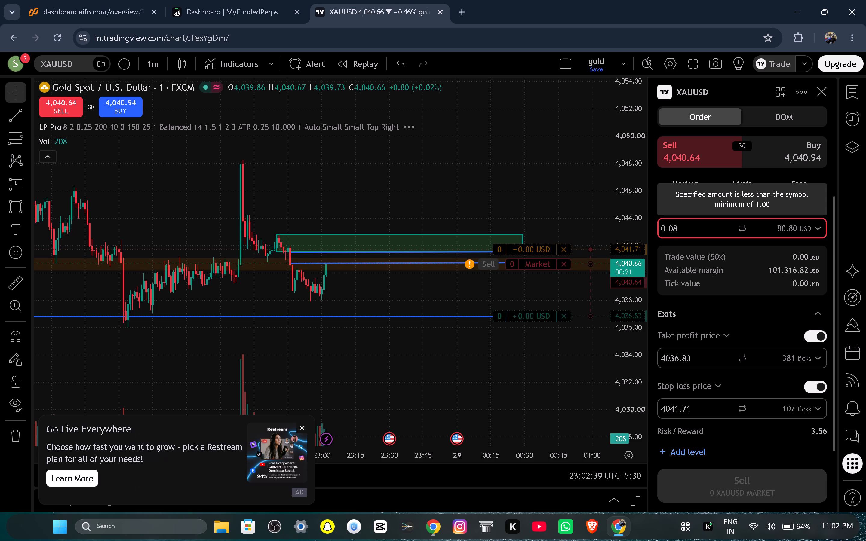
key(BackSpace)
key(BackSpace)
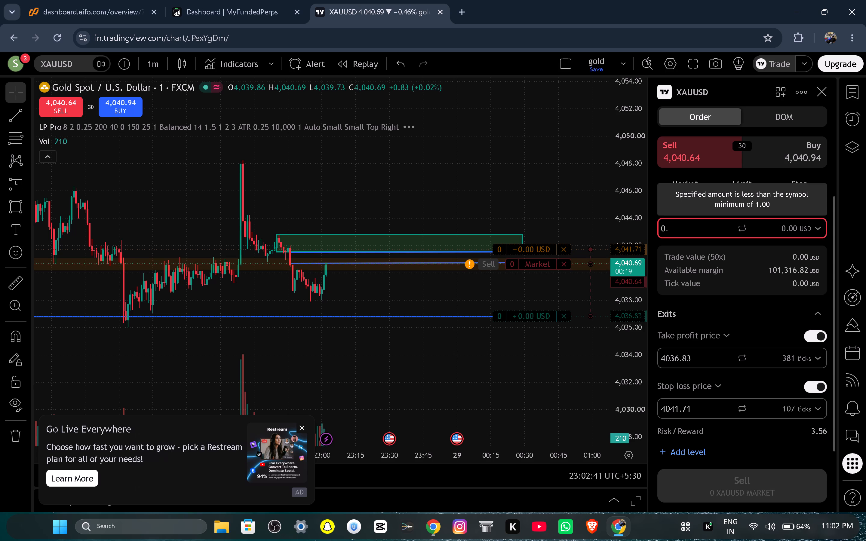
key(1)
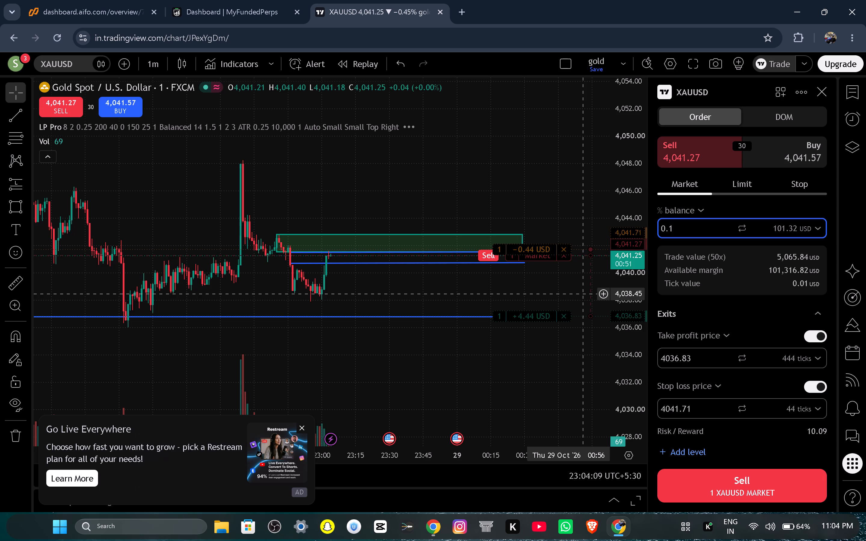
Place the XAUUSD market sell order with its take profit and stop loss attached.
scroll(584, 294, left, 1)
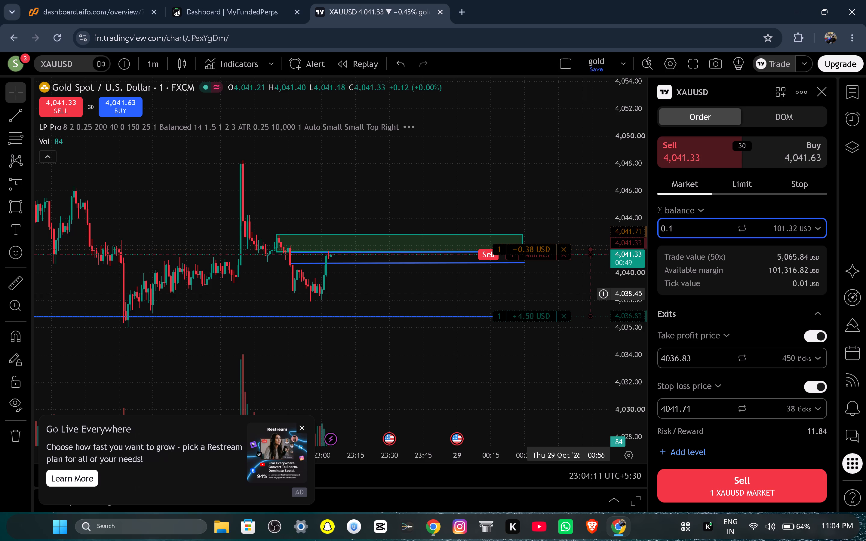
scroll(584, 294, left, 1)
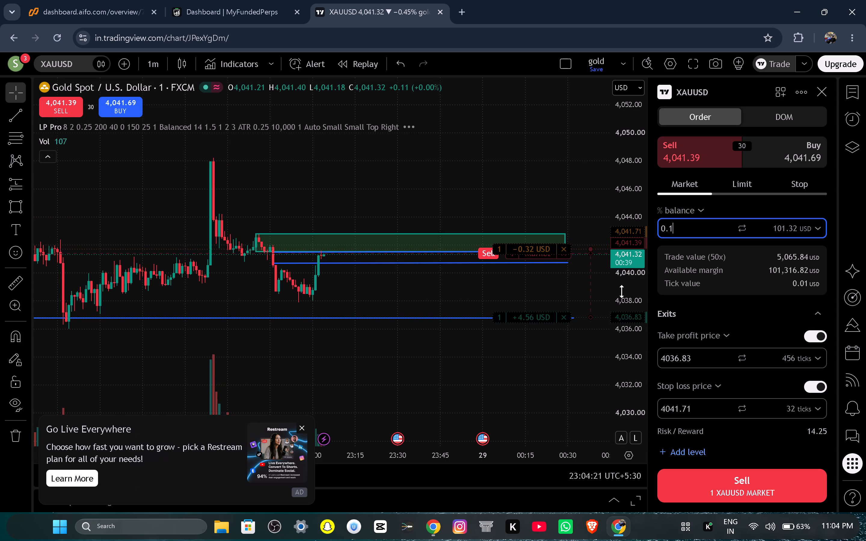
scroll(621, 300, up, 1)
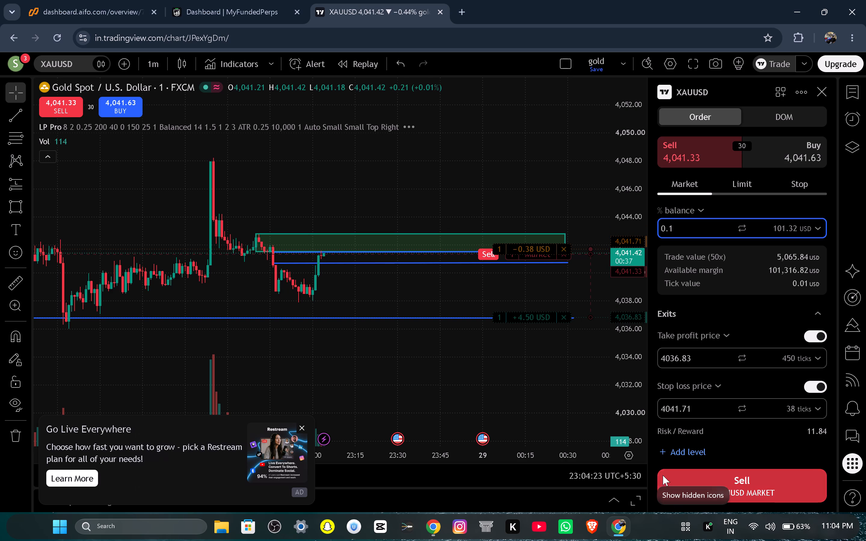
scroll(630, 378, up, 1)
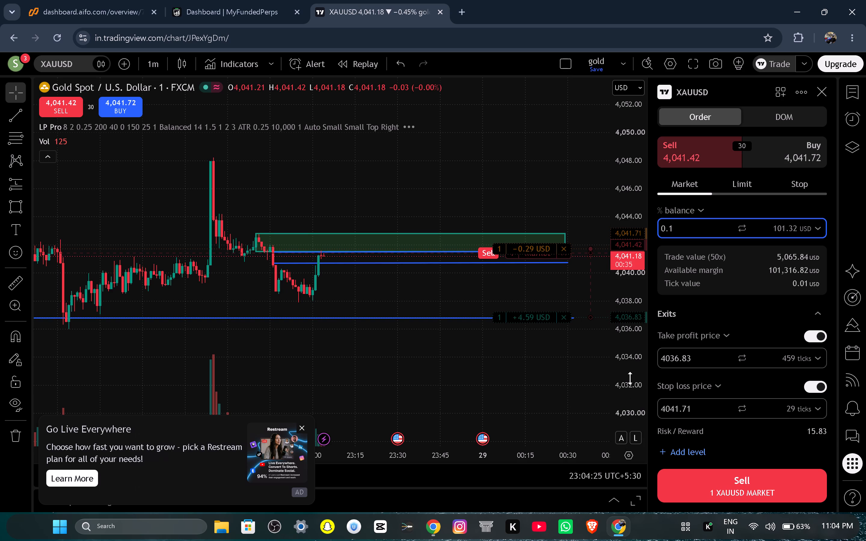
scroll(630, 378, up, 1)
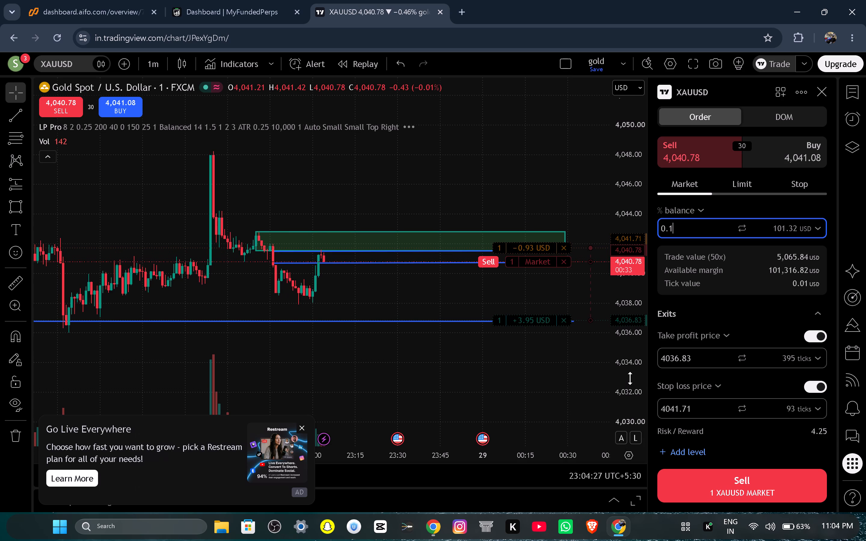
scroll(630, 378, up, 2)
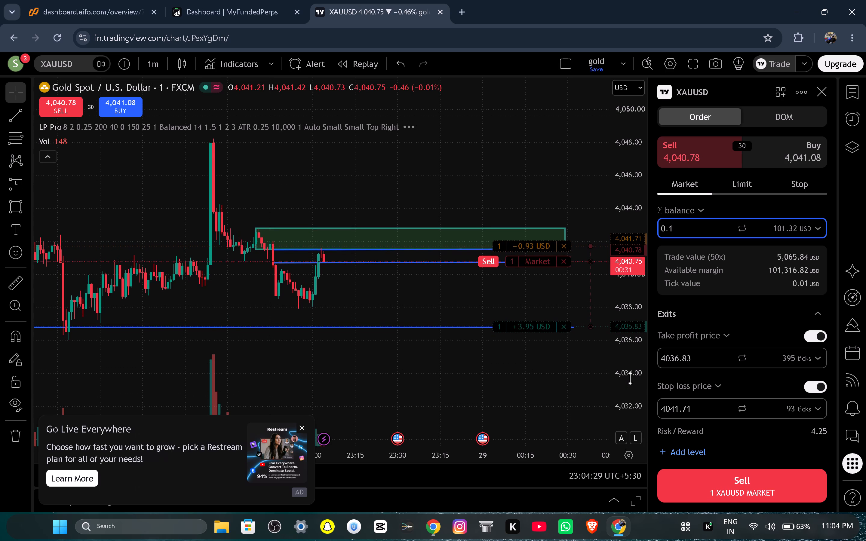
scroll(630, 378, up, 1)
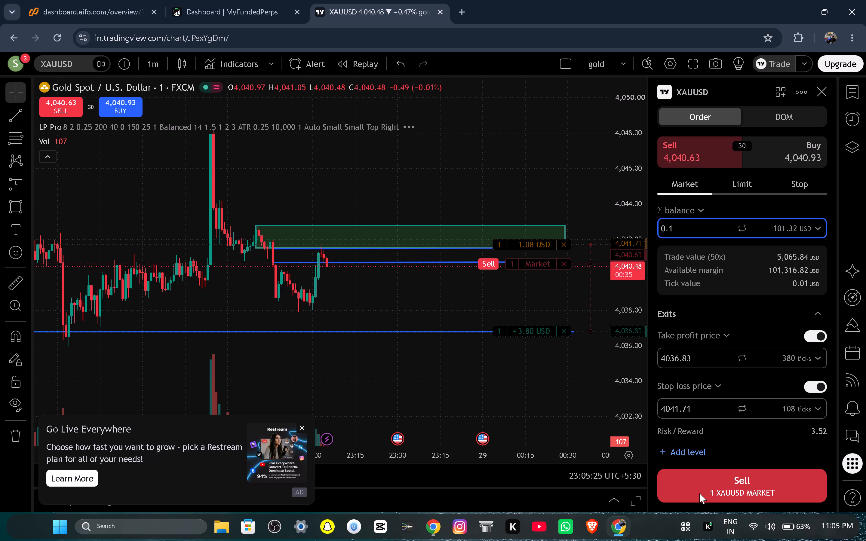
click(699, 493)
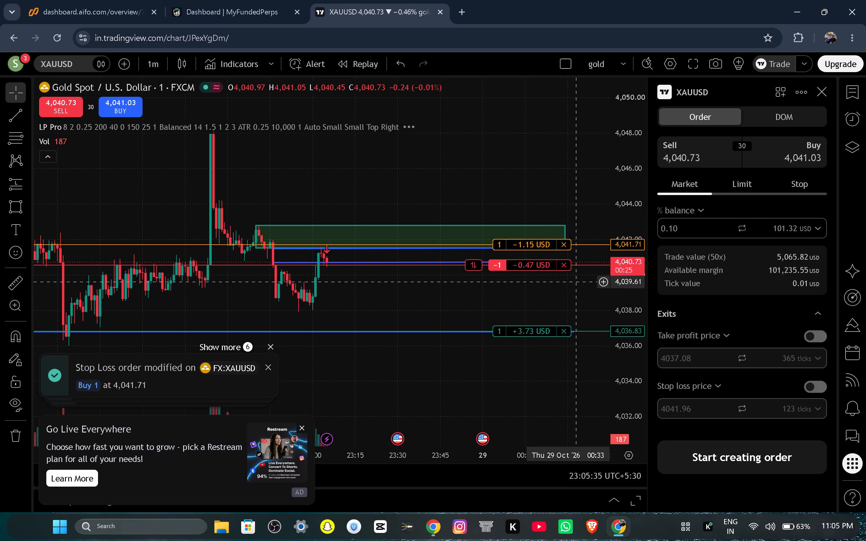
click(590, 302)
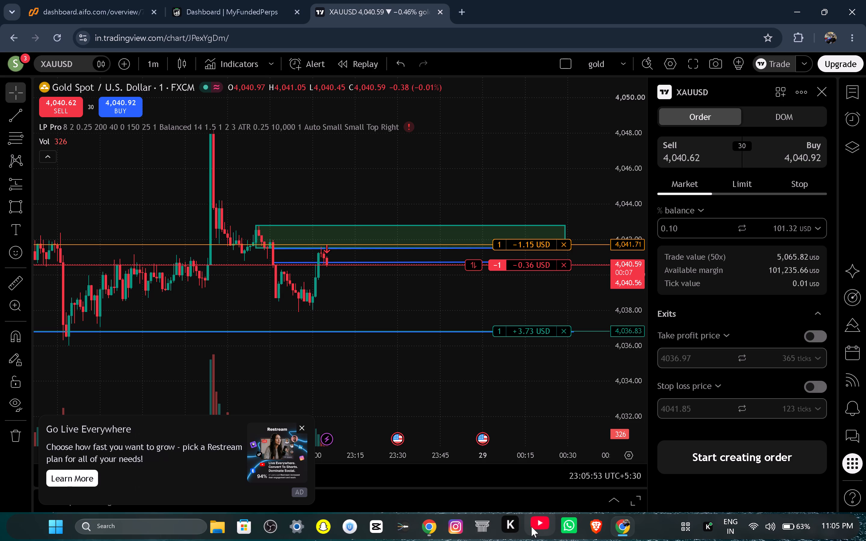
Switch to the pinned K application.
click(508, 524)
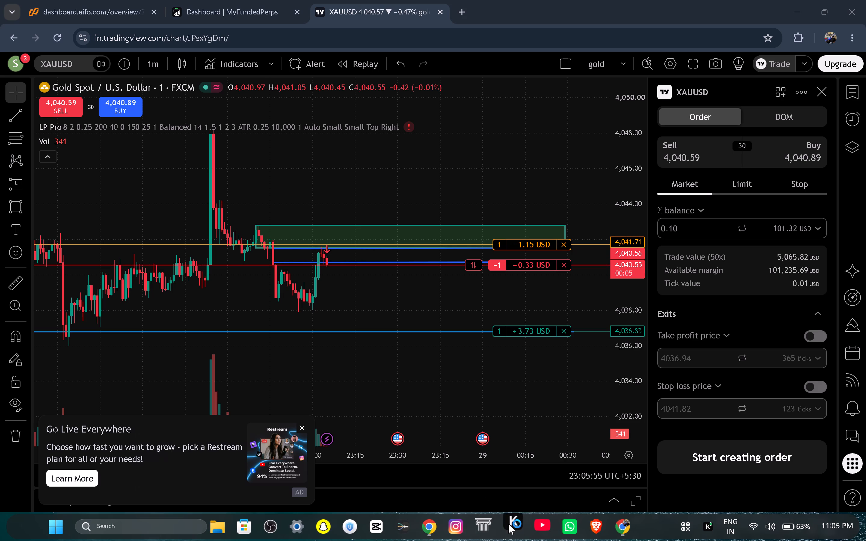
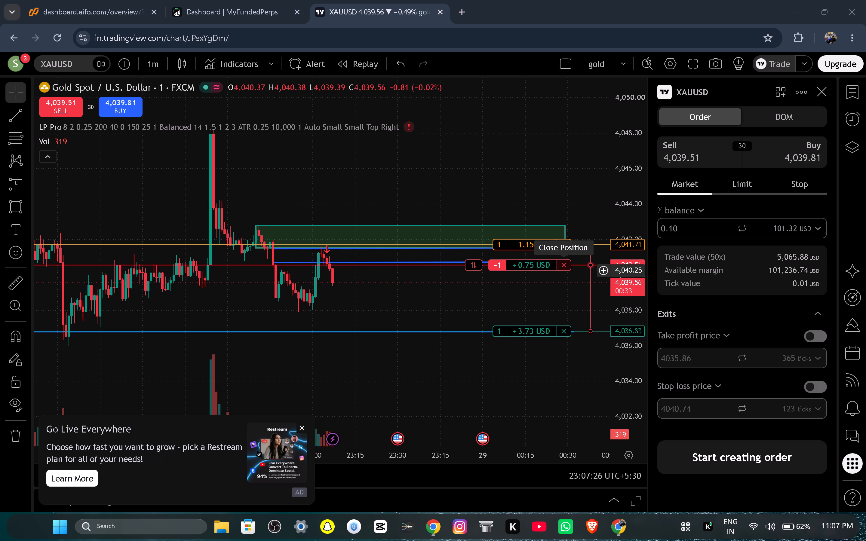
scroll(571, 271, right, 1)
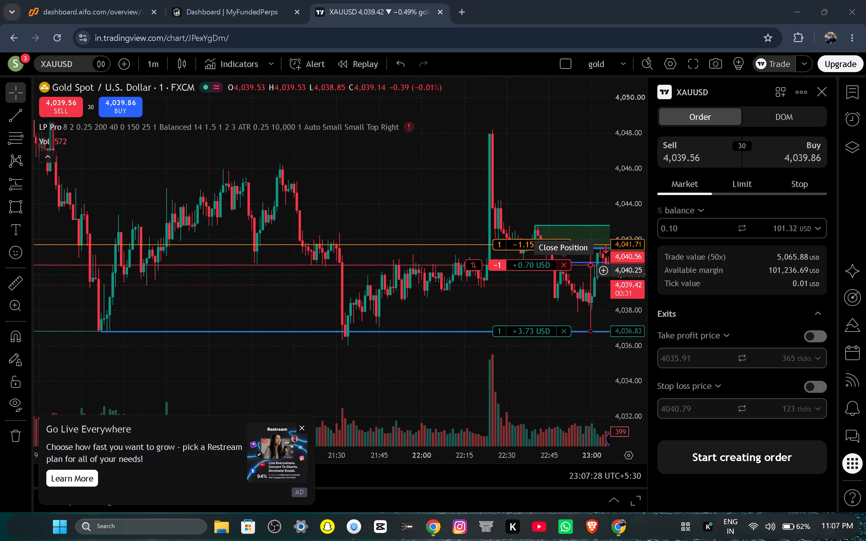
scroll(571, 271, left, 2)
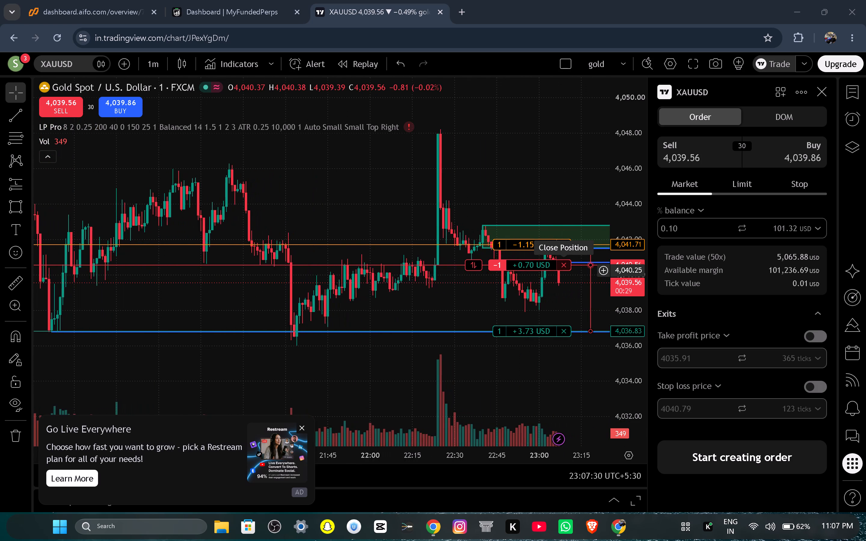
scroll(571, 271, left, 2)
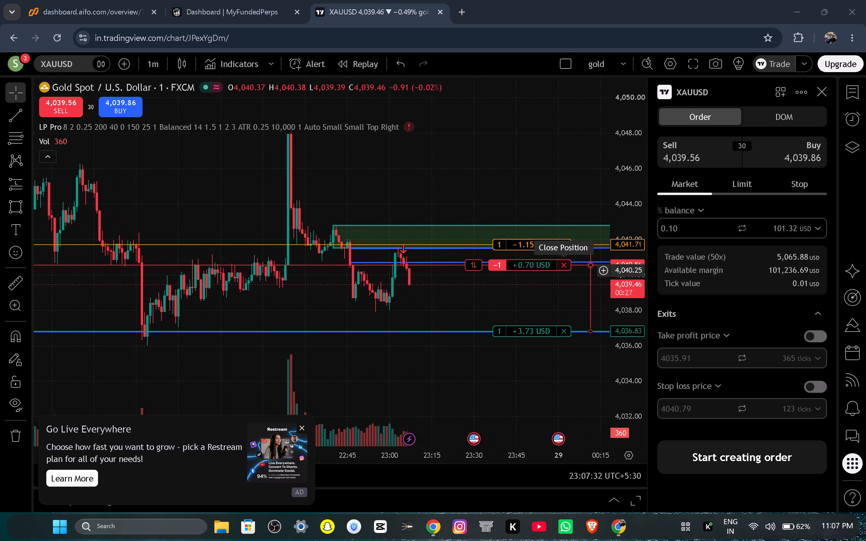
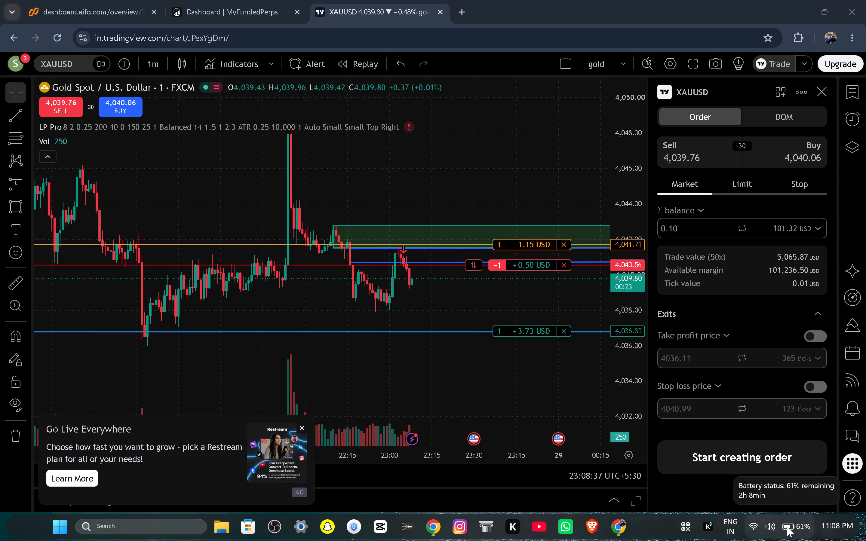
Switch to the Windows quick settings, turn off Bluetooth, and lower the screen brightness.
click(787, 527)
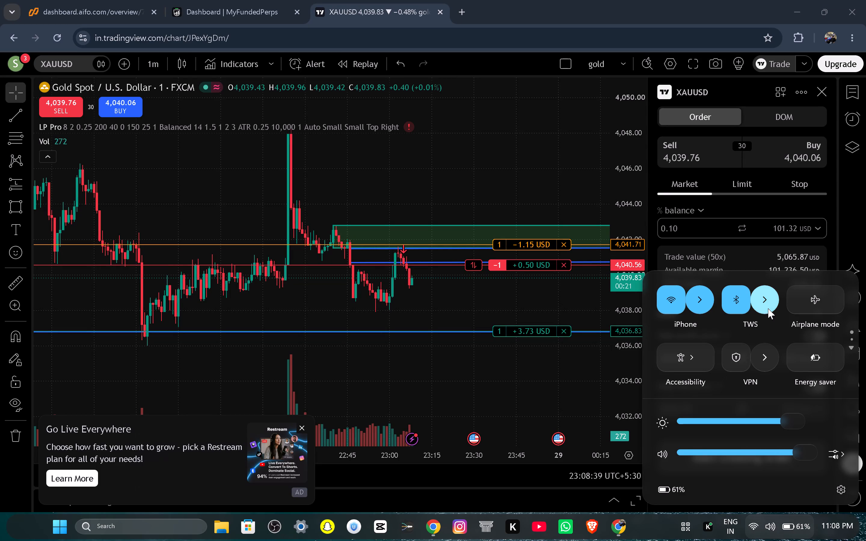
click(731, 297)
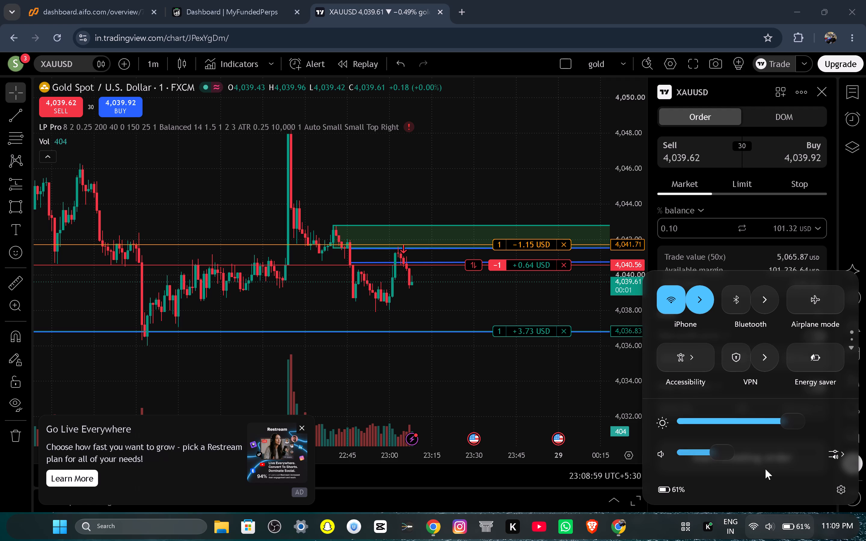
click(756, 420)
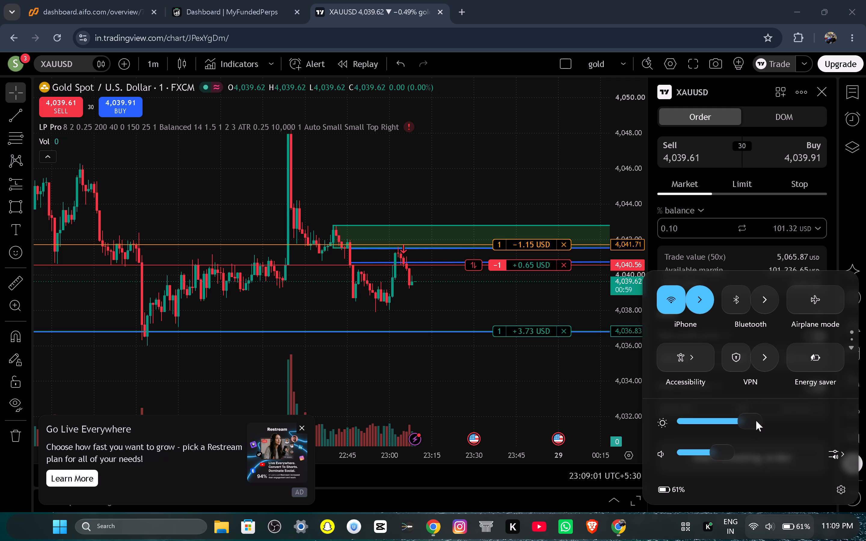
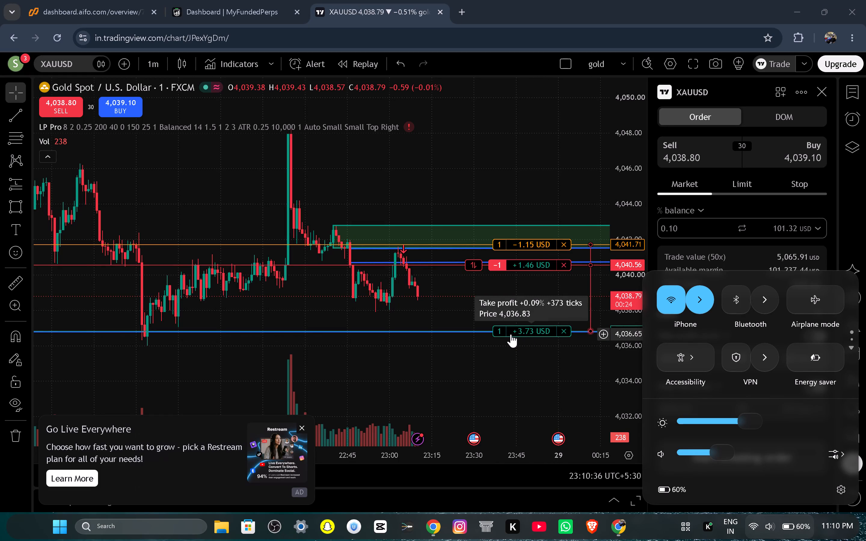
Move the XAUUSD short position's take-profit level on the chart up to about 4037.54.
drag(510, 331, 510, 325)
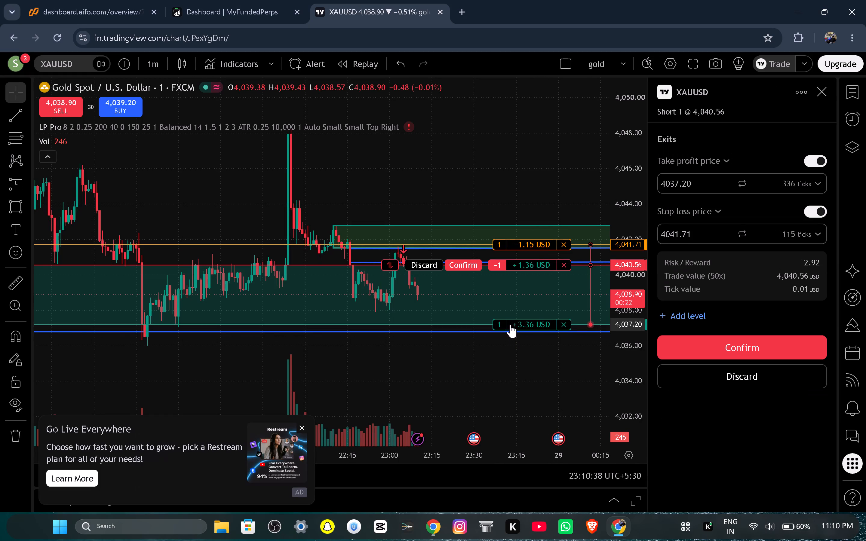
drag(510, 325, 511, 319)
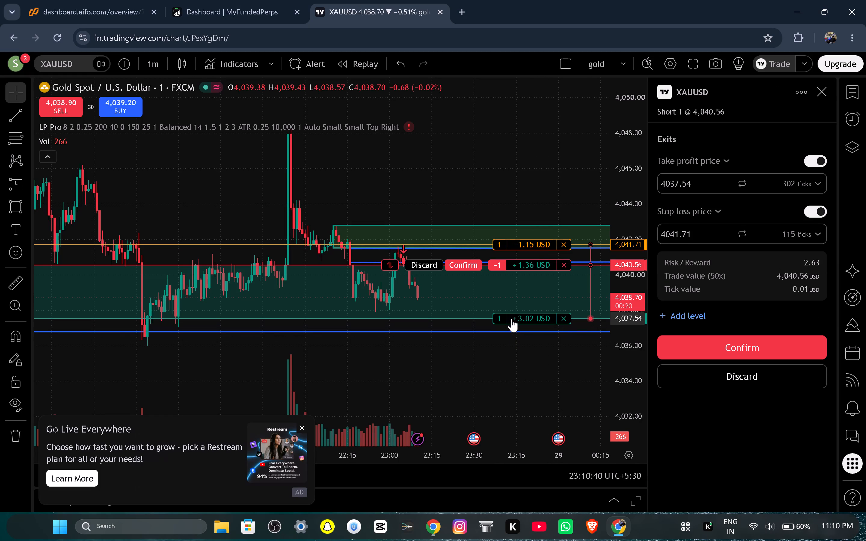
drag(511, 319, 513, 318)
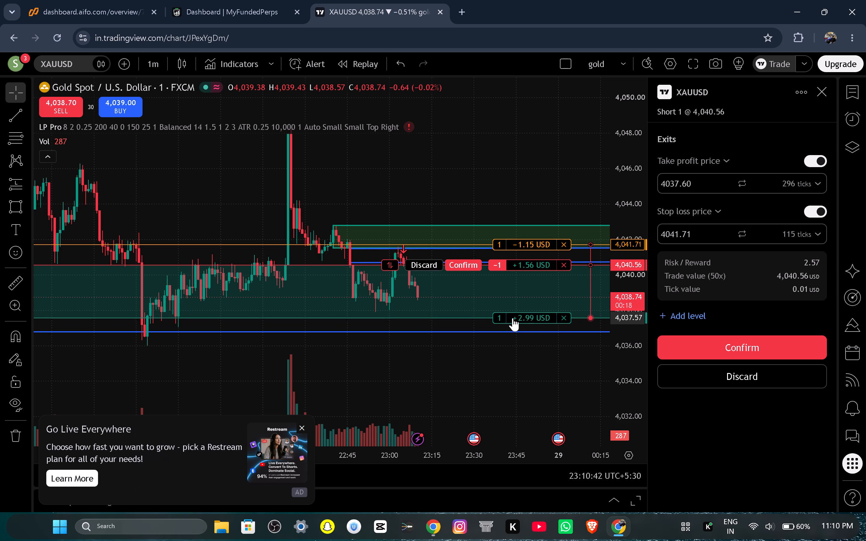
drag(513, 318, 513, 319)
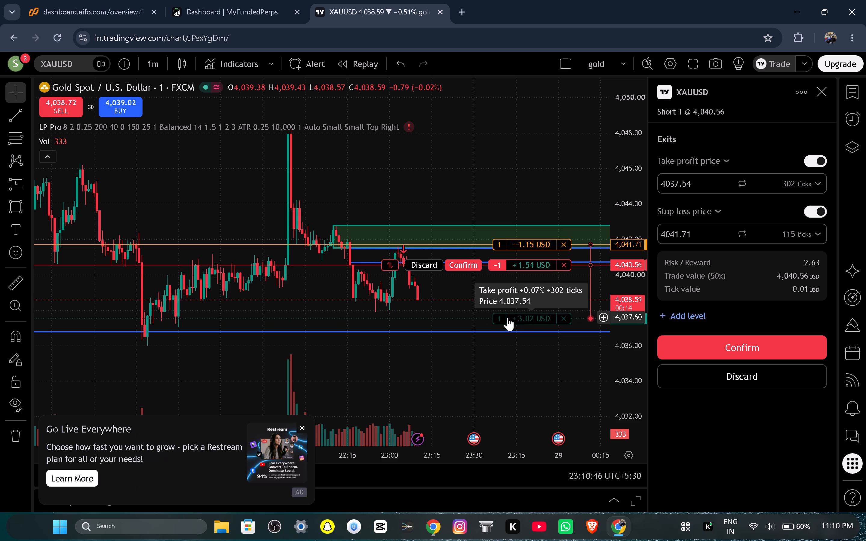
drag(508, 318, 508, 317)
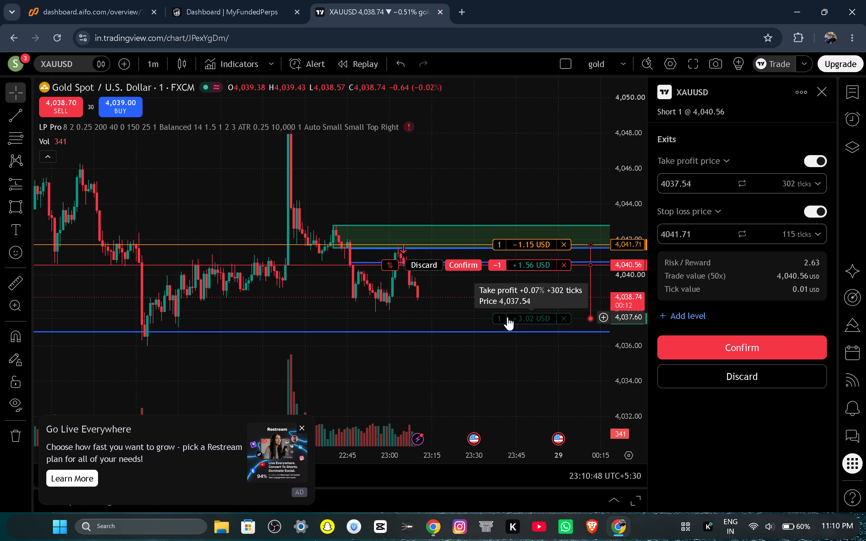
Raise the take-profit level of the short XAUUSD position on the chart to 4,037.84.
drag(508, 317, 510, 313)
click(511, 315)
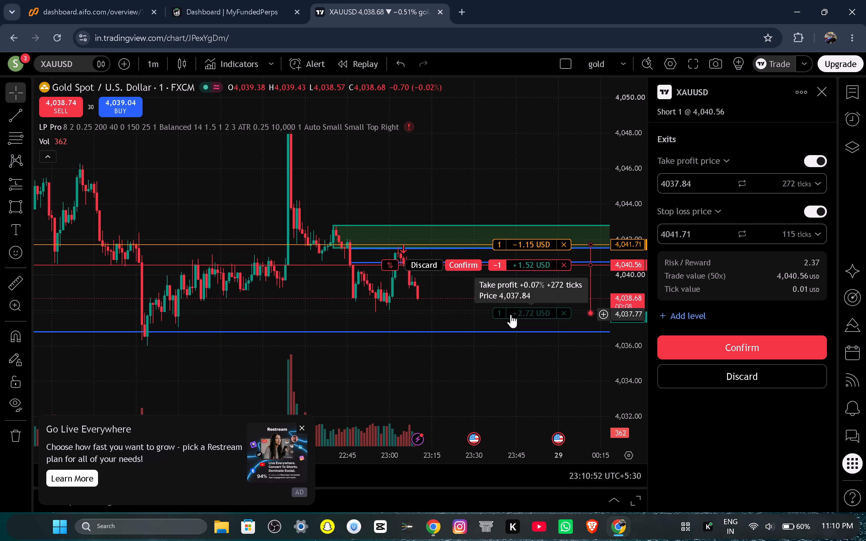
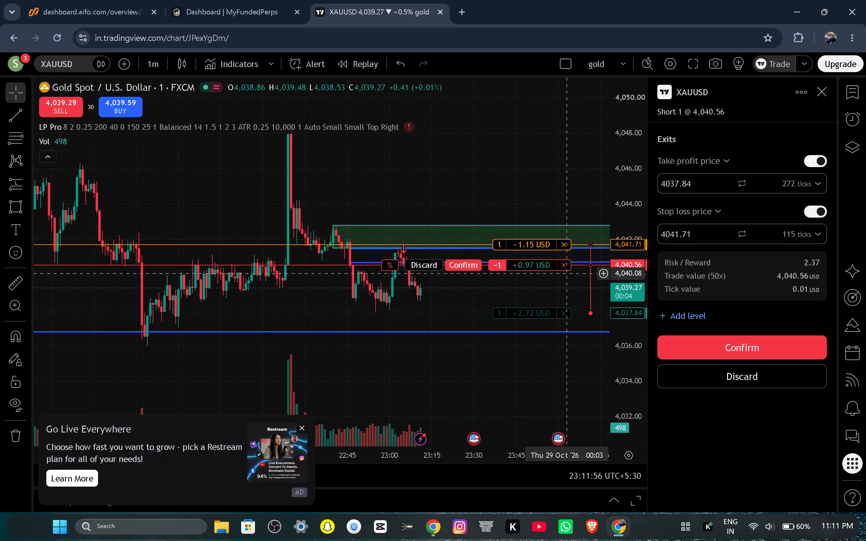
Close the short 1 XAUUSD position at market from the chart.
click(564, 267)
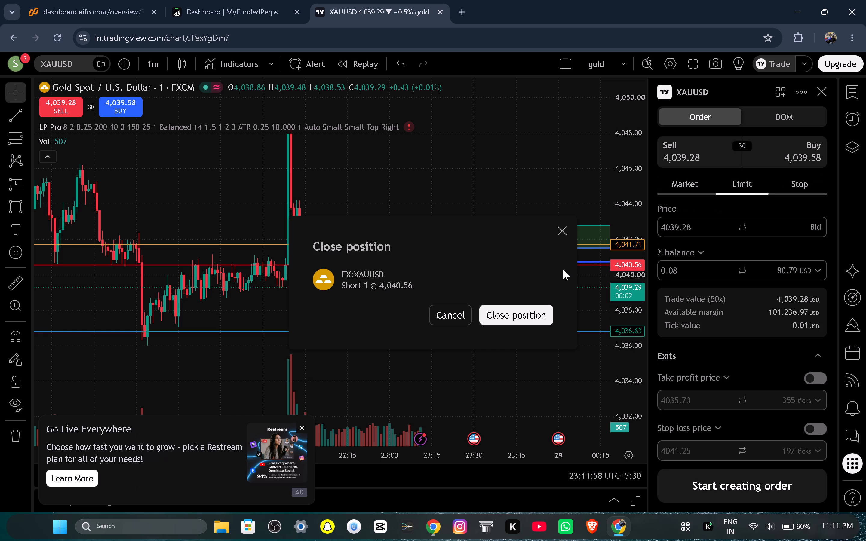
click(539, 310)
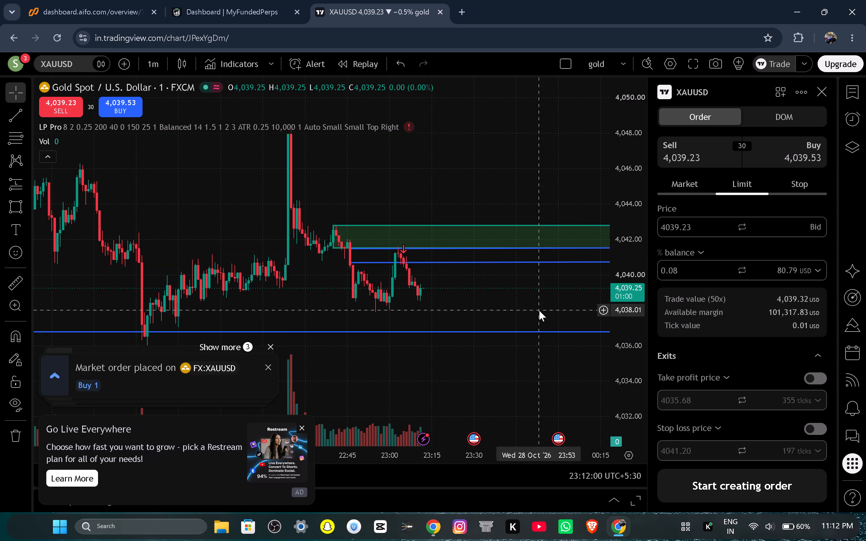
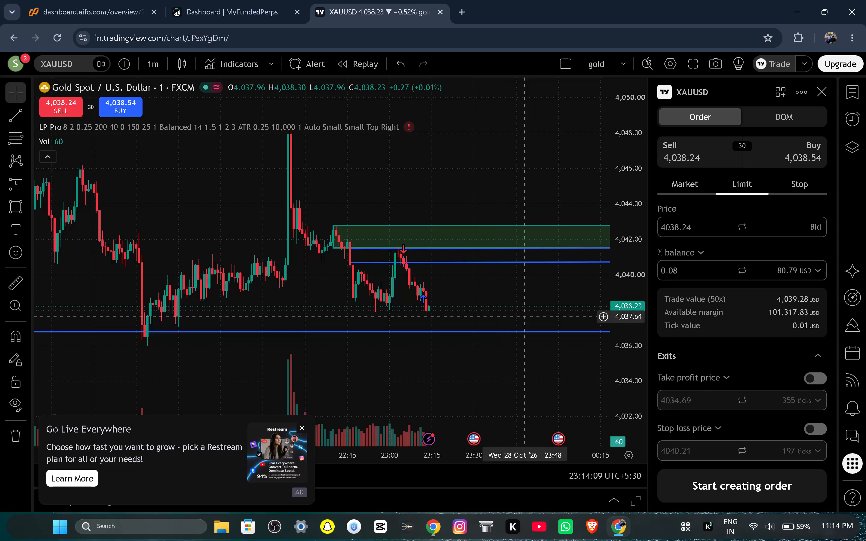
Close the XAUUSD order ticket so the chart uses the full width.
click(354, 189)
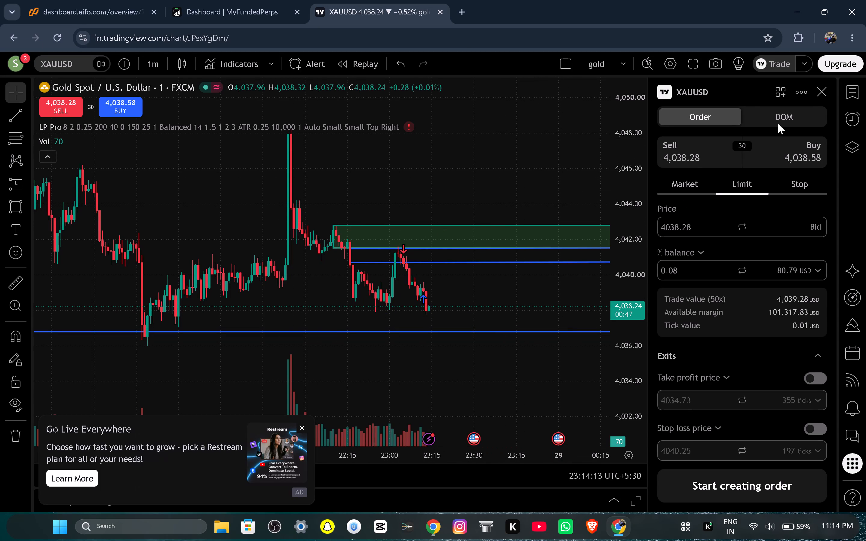
click(821, 98)
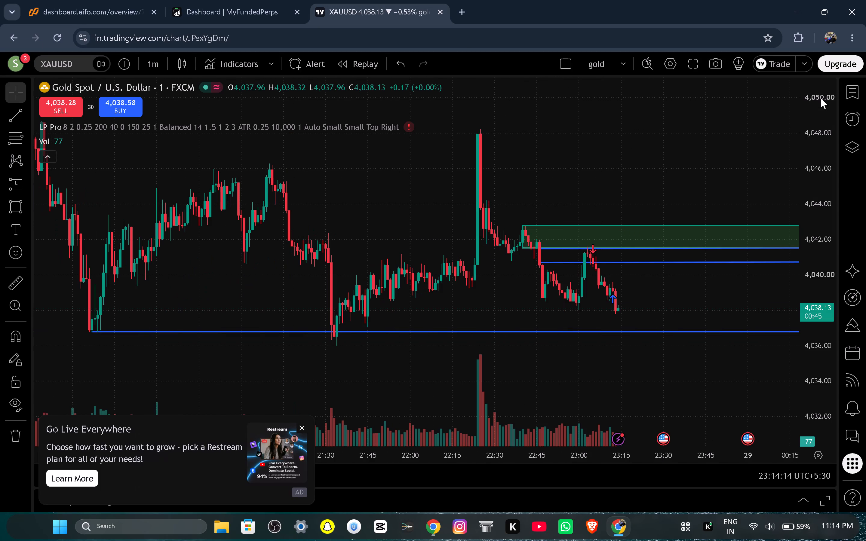
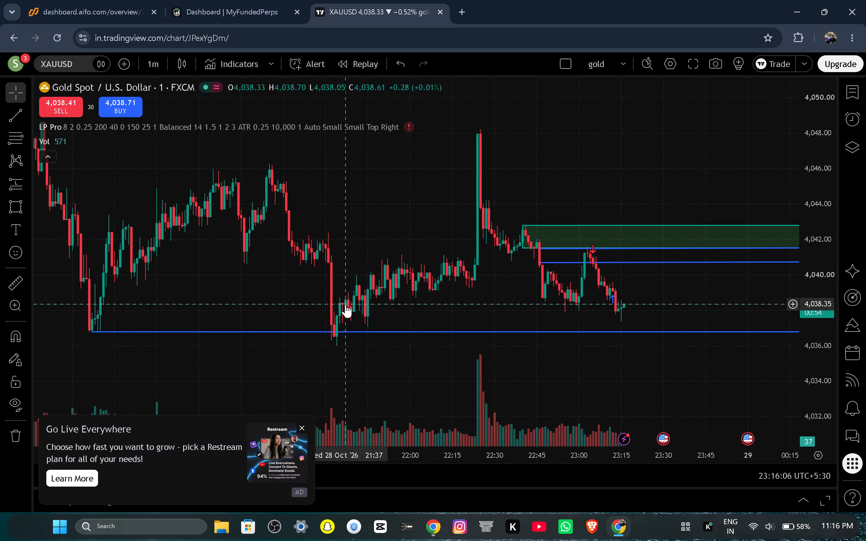
Start a market buy order for XAUUSD with a stop loss at 4036.82 and a take profit at 4040.62.
click(118, 110)
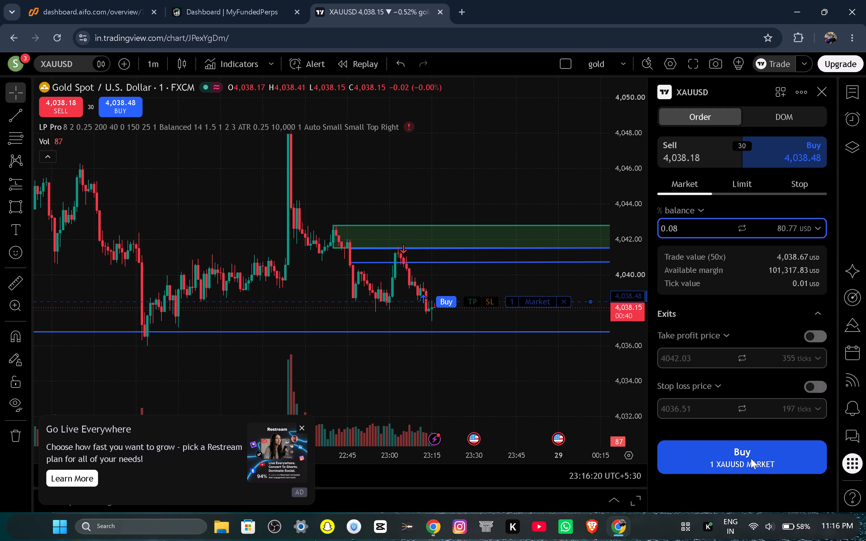
click(558, 349)
click(558, 349)
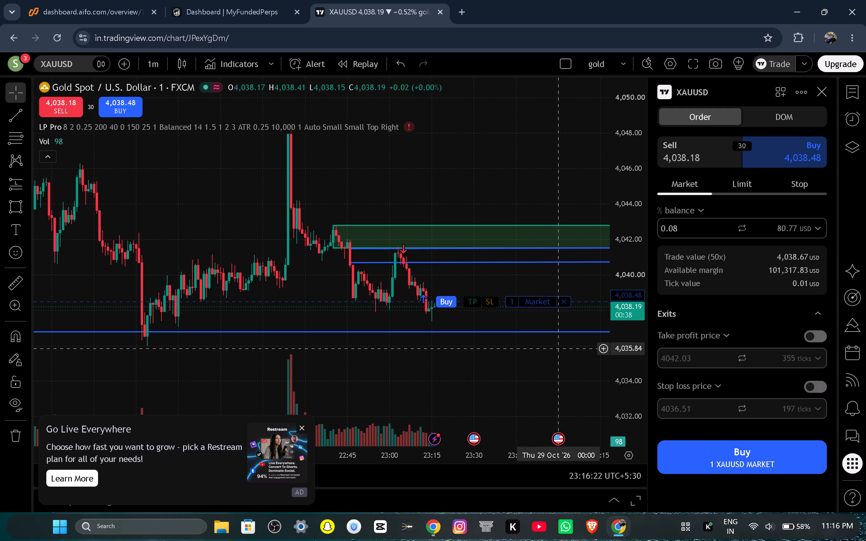
click(558, 349)
drag(558, 349, 490, 359)
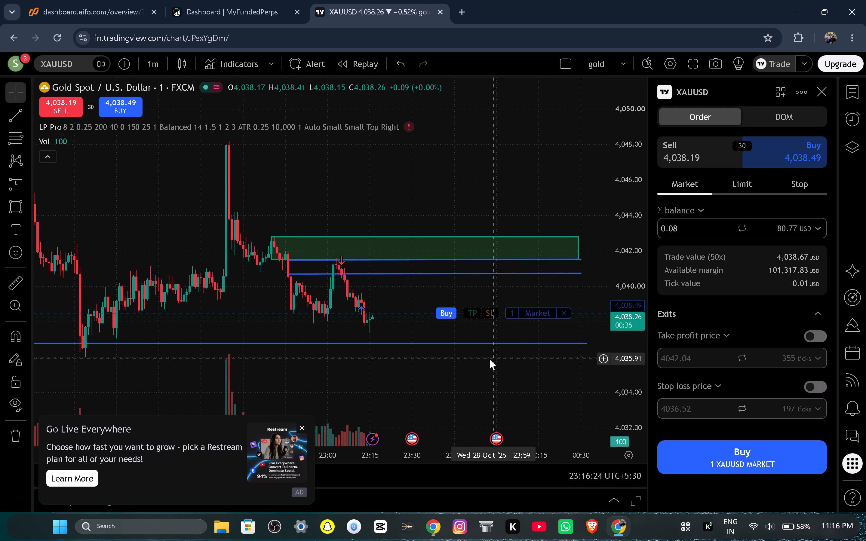
drag(490, 359, 478, 353)
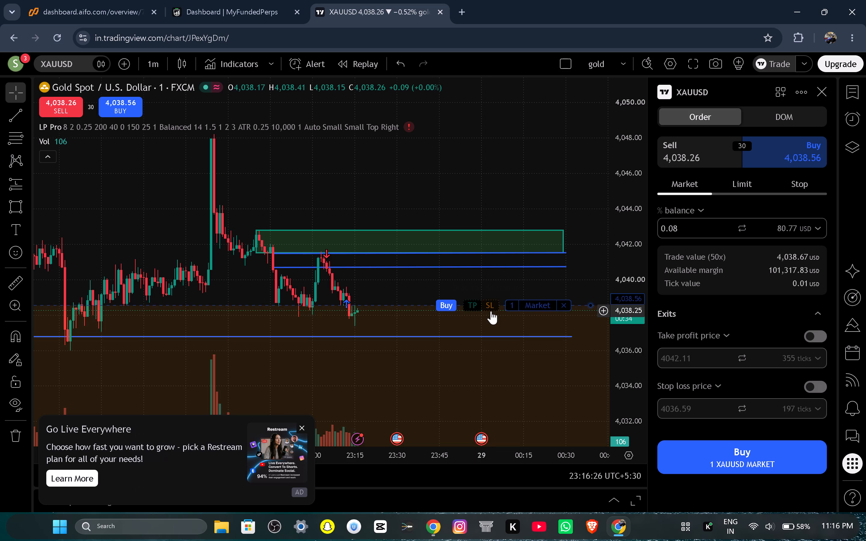
drag(491, 309, 496, 336)
click(492, 312)
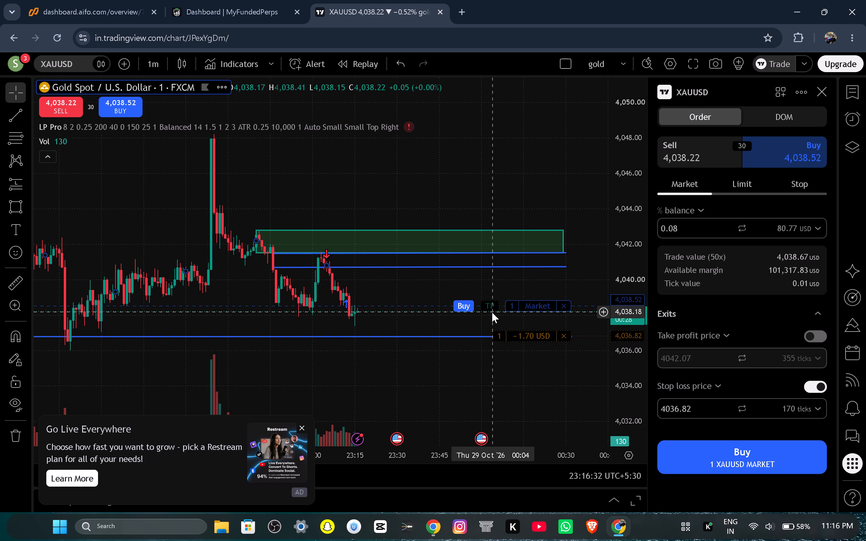
drag(491, 309, 491, 301)
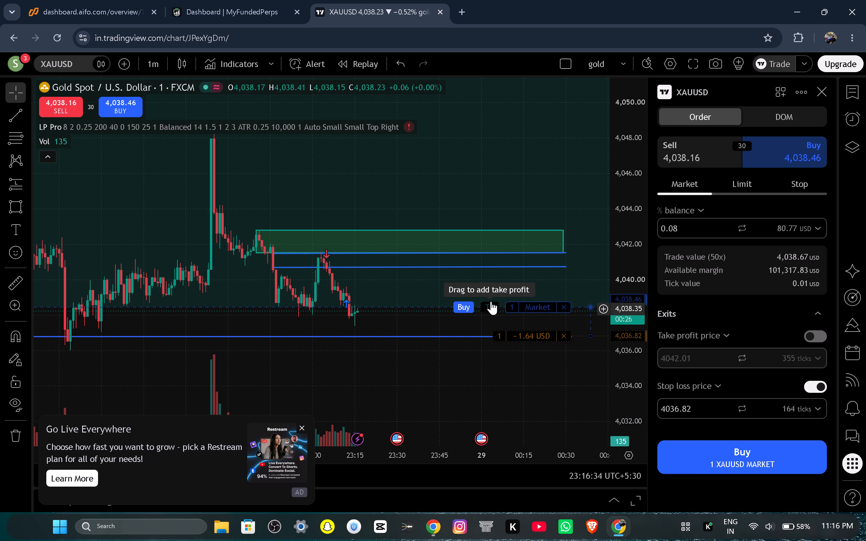
drag(491, 301, 493, 269)
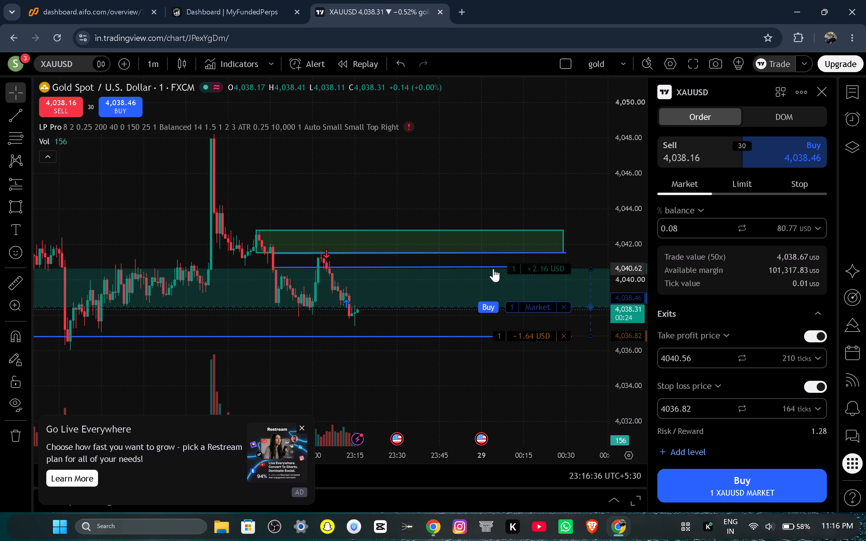
drag(493, 269, 494, 269)
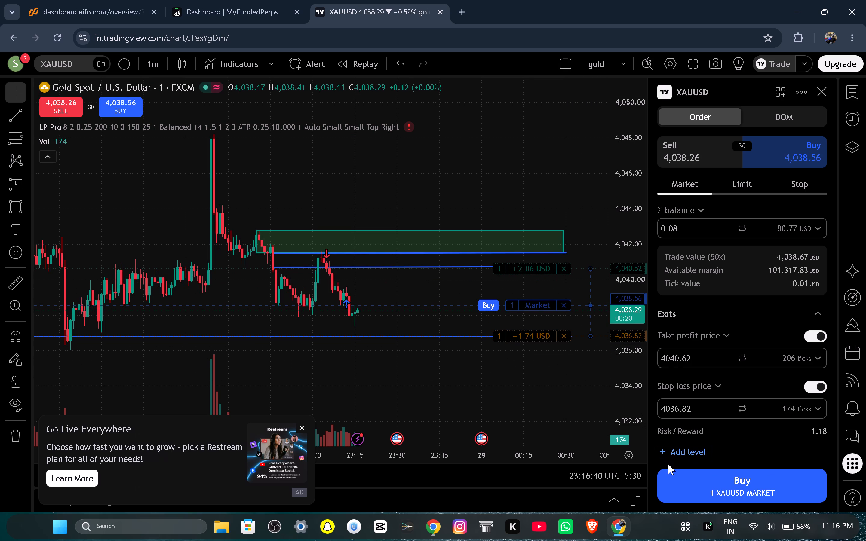
Set the buy order's size to 1% of the balance and place the market order.
click(720, 234)
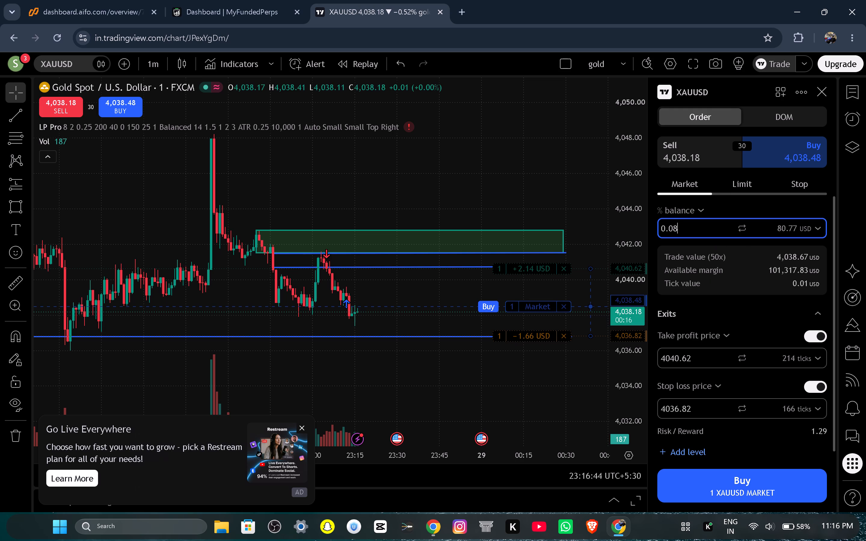
key(BackSpace)
key(BackSpace)
key(BackSpace)
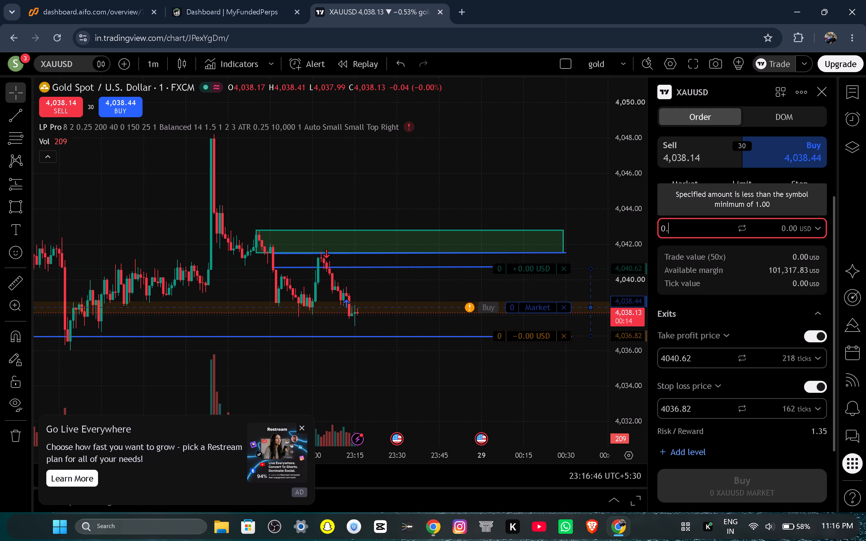
key(BackSpace)
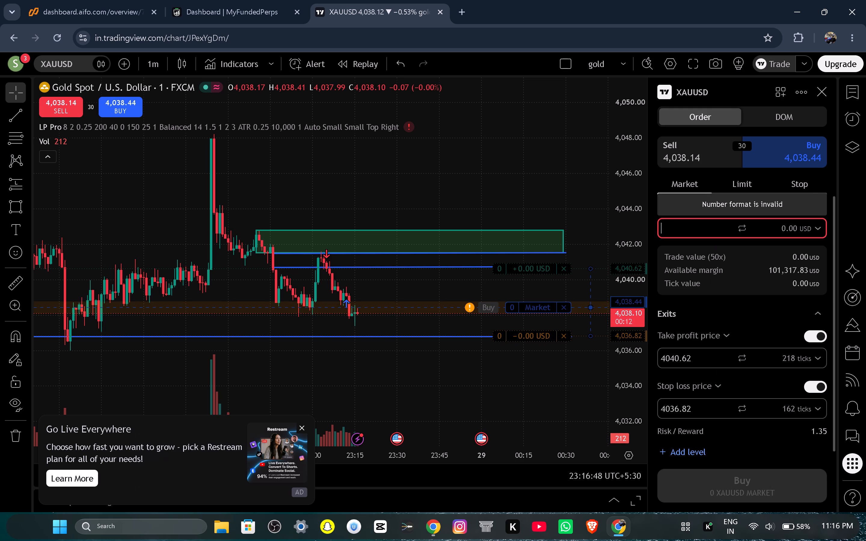
key(1)
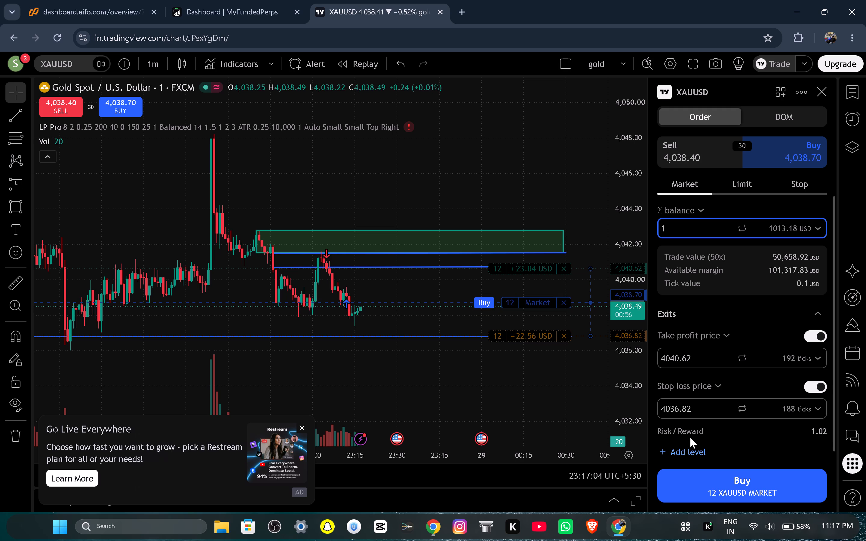
click(715, 481)
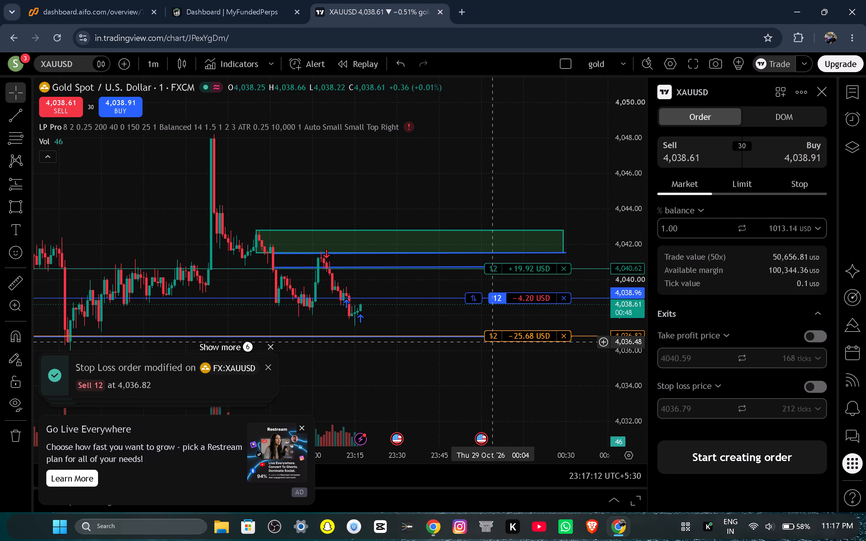
Raise the long position's stop loss to 4037.33 and apply the change.
drag(493, 342, 494, 335)
drag(494, 335, 496, 325)
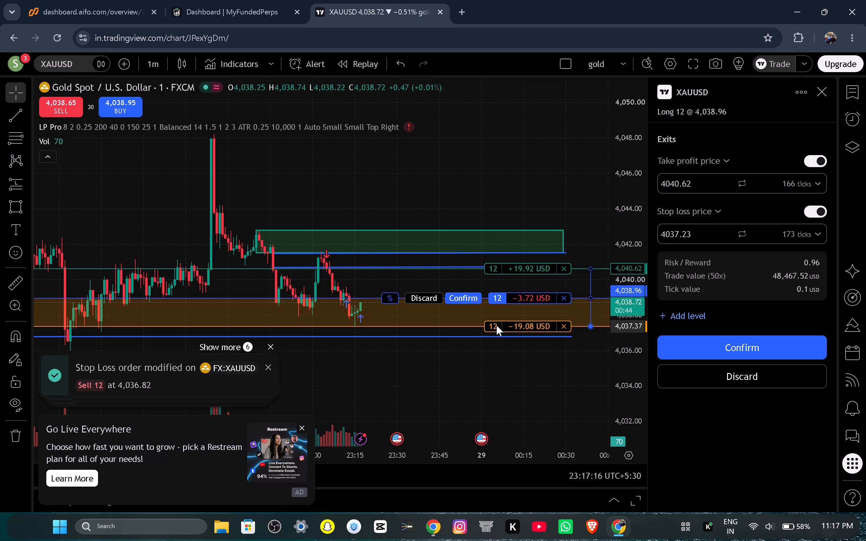
drag(496, 325, 498, 327)
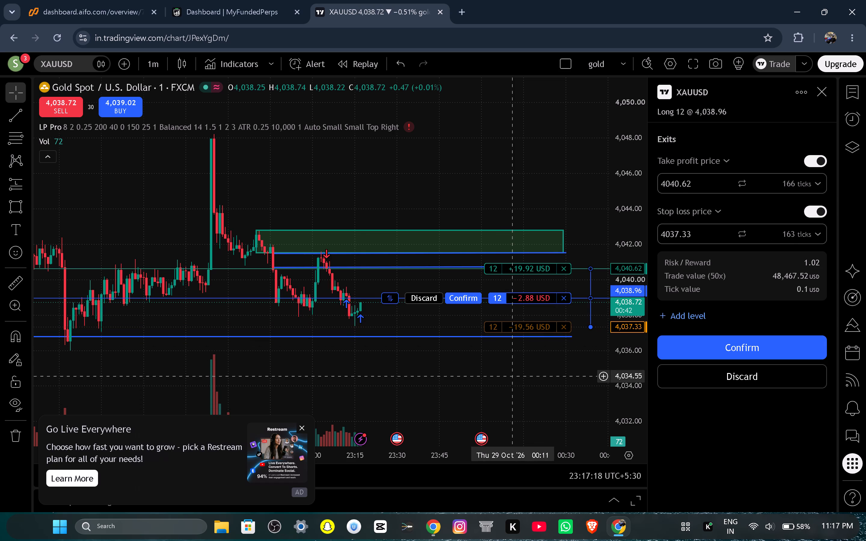
click(512, 377)
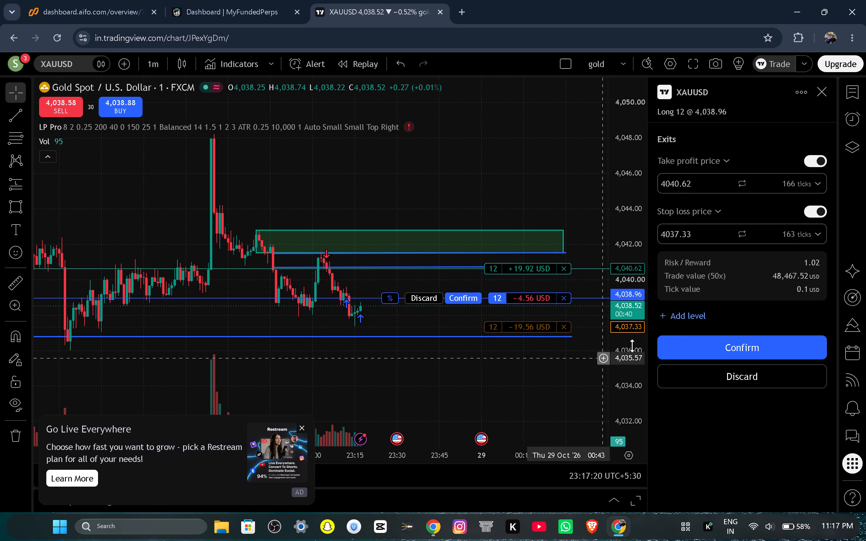
click(709, 345)
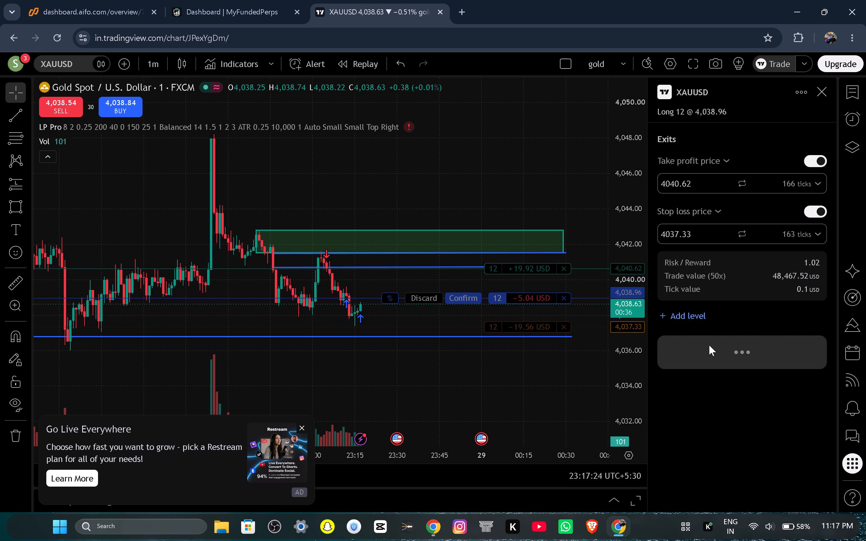
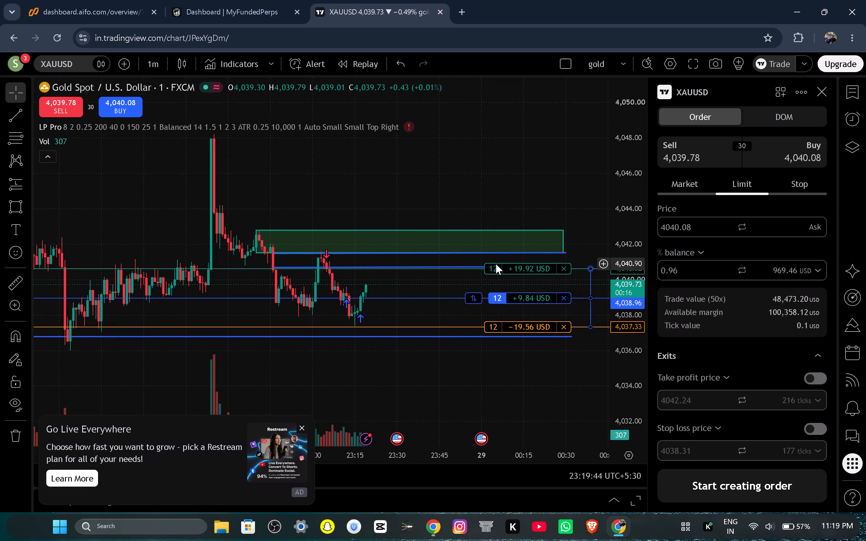
Lower the long XAUUSD position's take profit to 4040.35.
drag(496, 270, 496, 274)
click(496, 274)
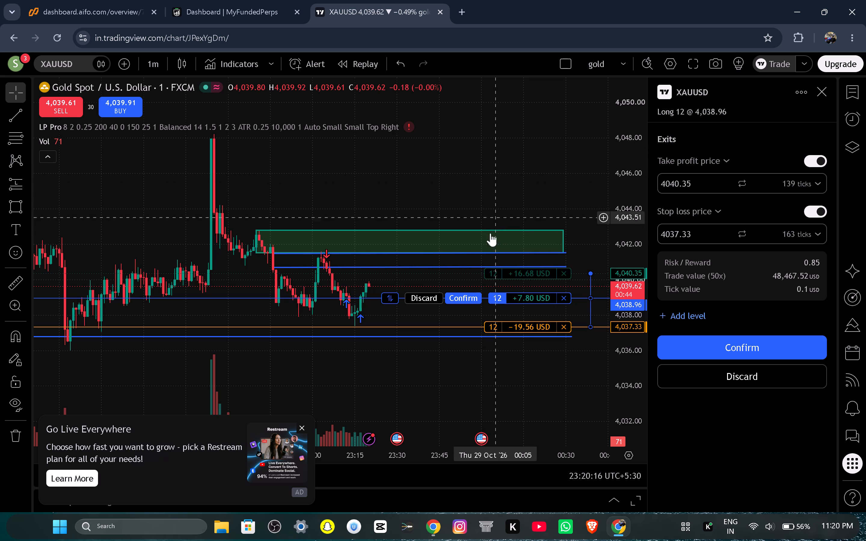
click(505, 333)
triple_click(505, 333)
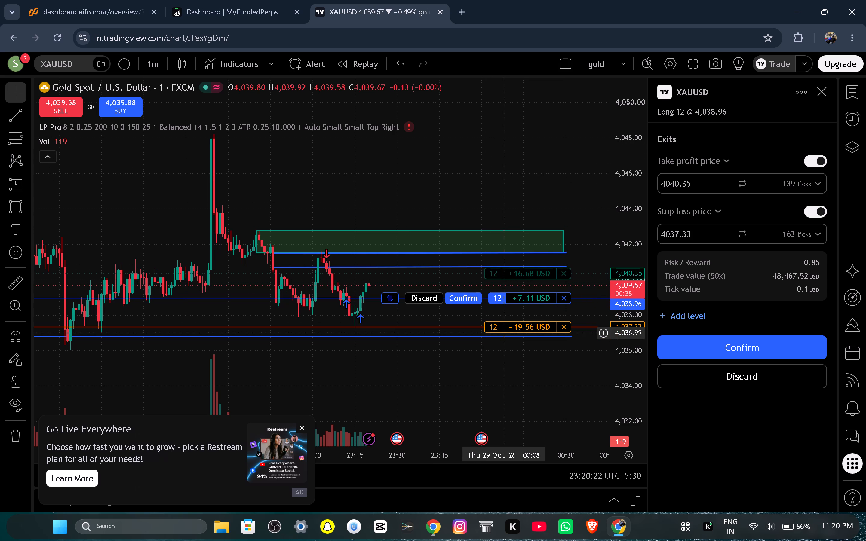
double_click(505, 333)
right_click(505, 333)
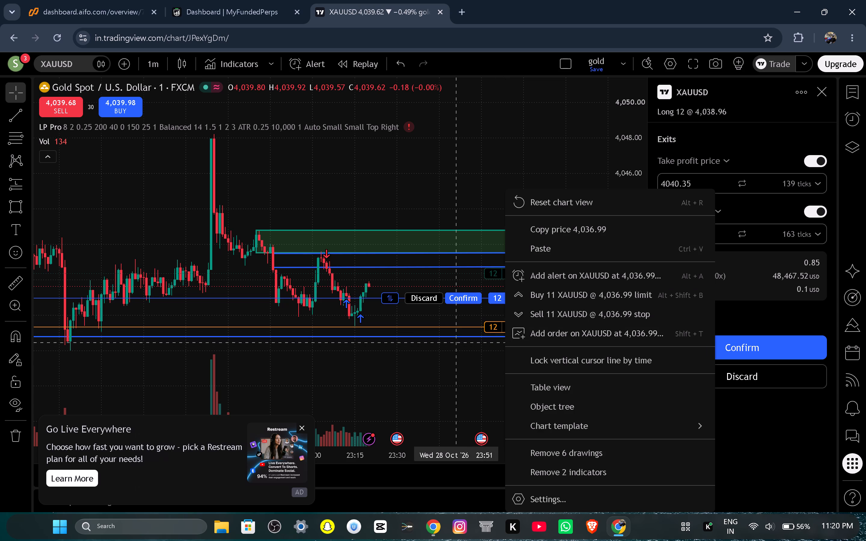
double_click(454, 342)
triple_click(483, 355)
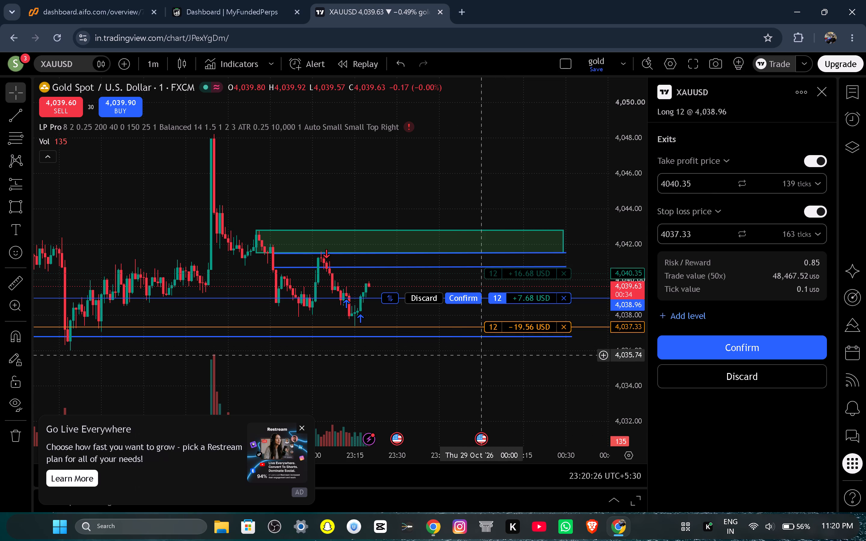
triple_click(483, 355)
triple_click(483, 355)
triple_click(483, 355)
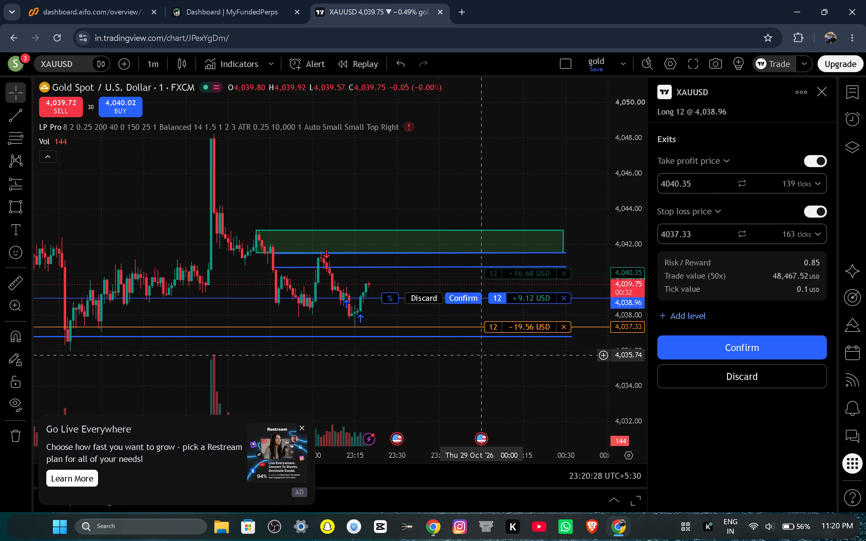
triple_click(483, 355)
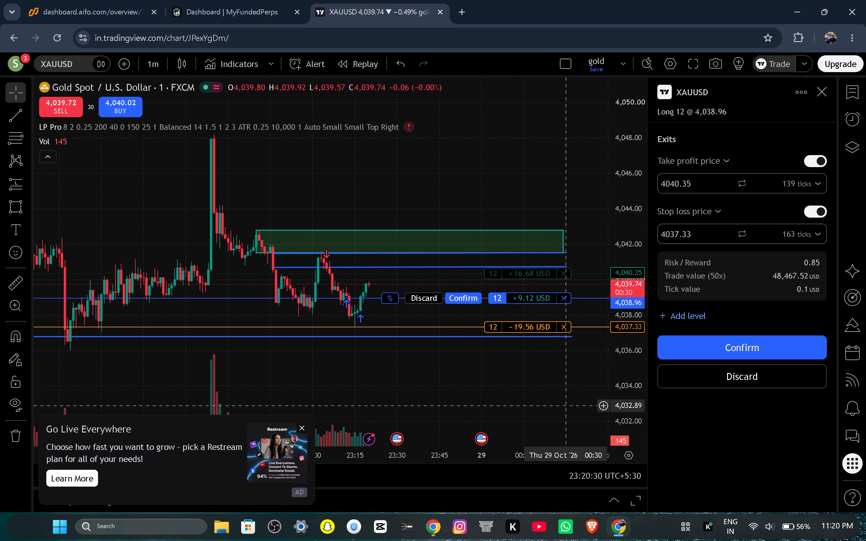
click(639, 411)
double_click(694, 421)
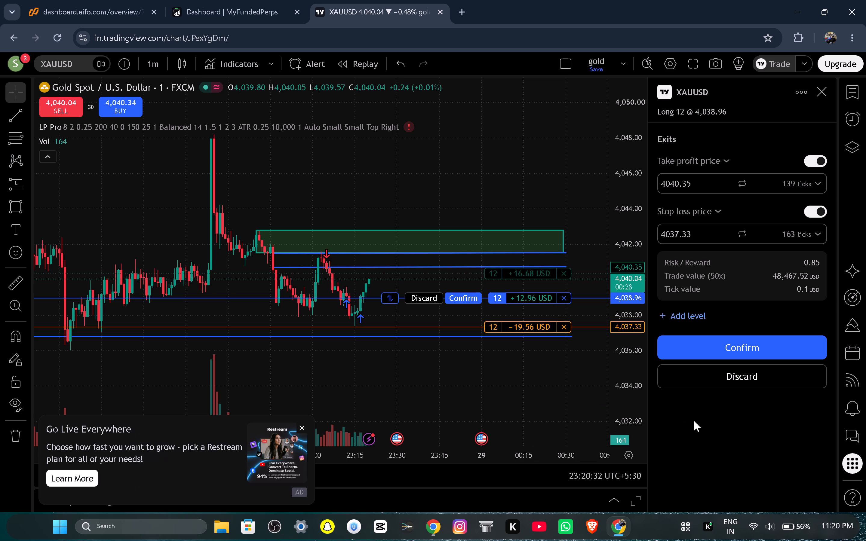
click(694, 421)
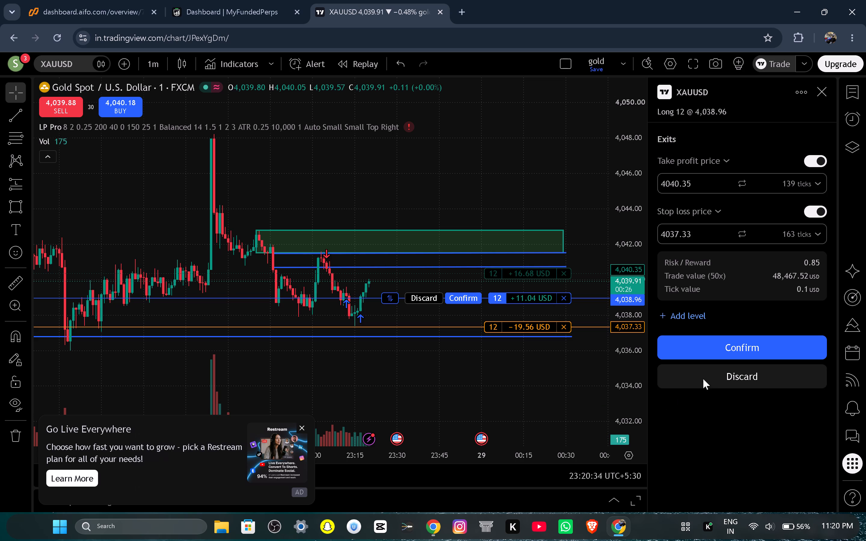
Apply the pending take profit change to the long XAUUSD position.
click(727, 352)
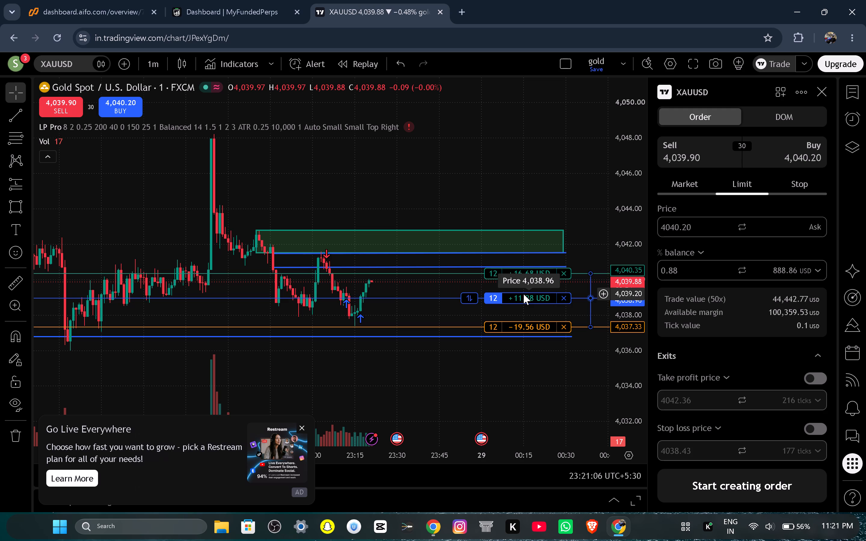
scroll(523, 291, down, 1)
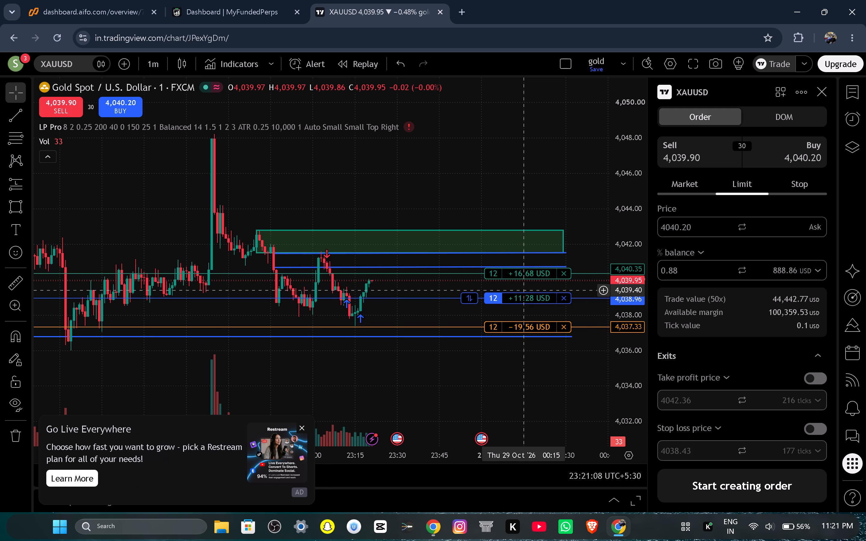
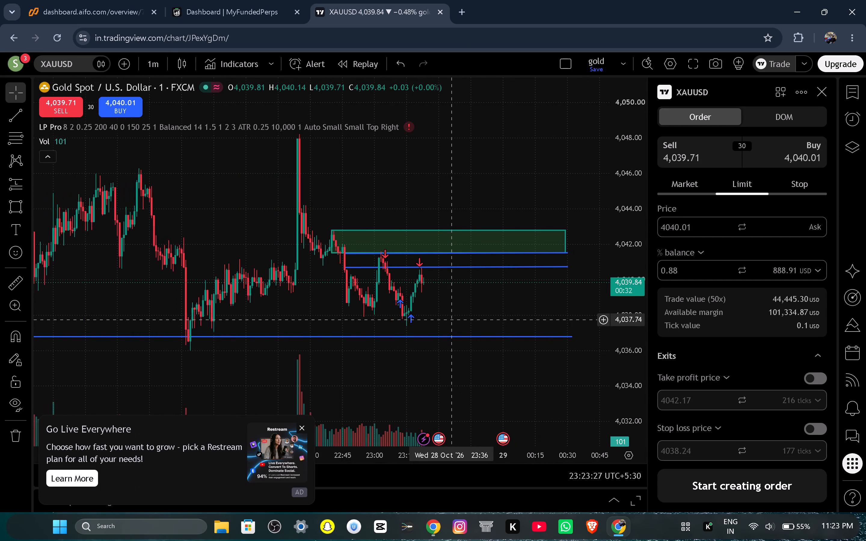
Close the XAUUSD order ticket to give the one-minute chart the full width.
scroll(452, 320, right, 1)
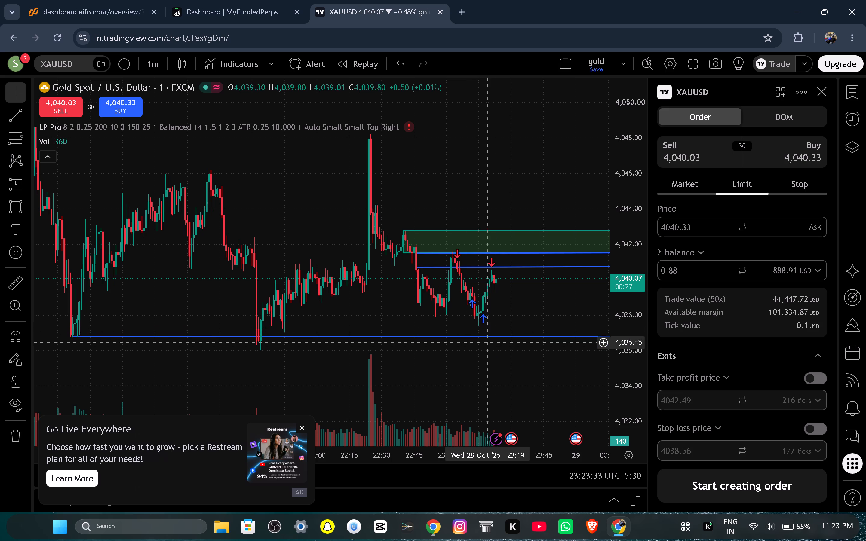
scroll(500, 360, left, 1)
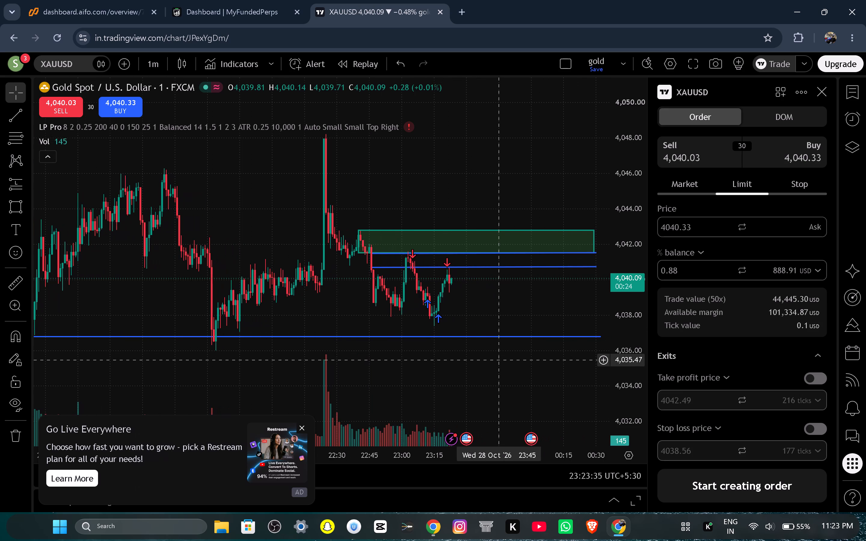
scroll(500, 360, left, 1)
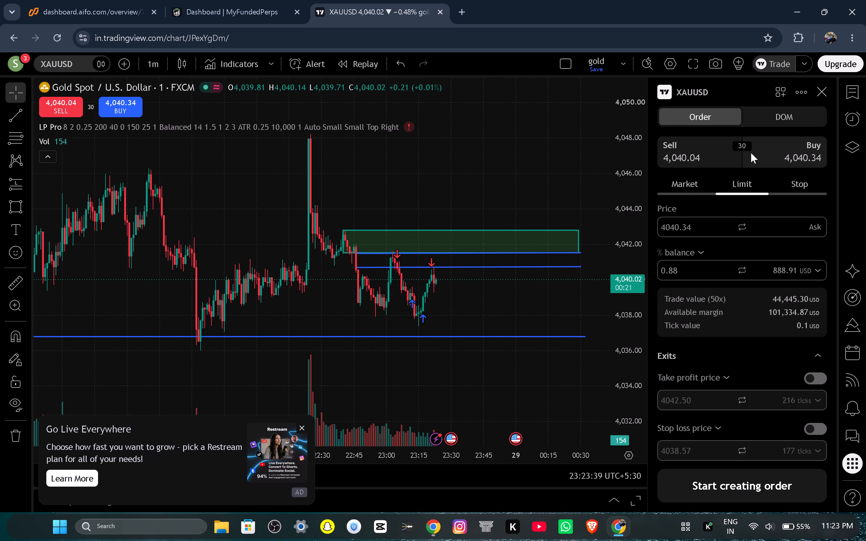
click(831, 90)
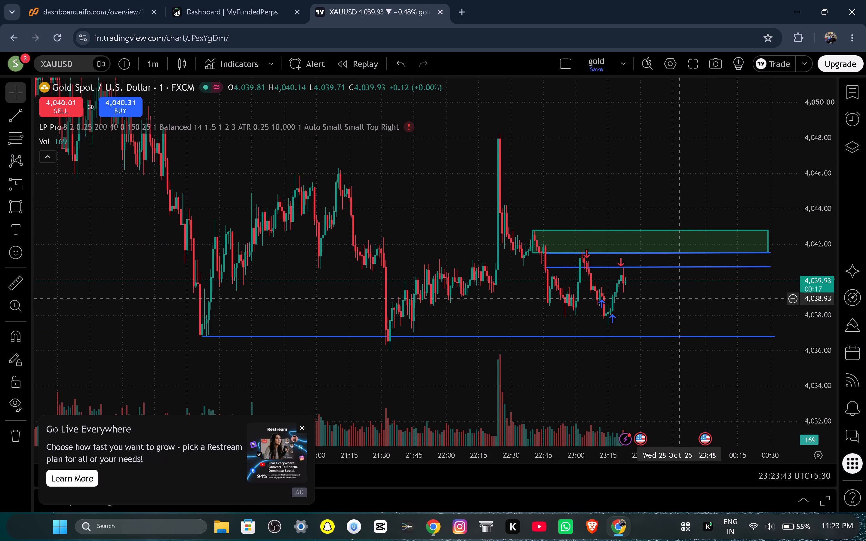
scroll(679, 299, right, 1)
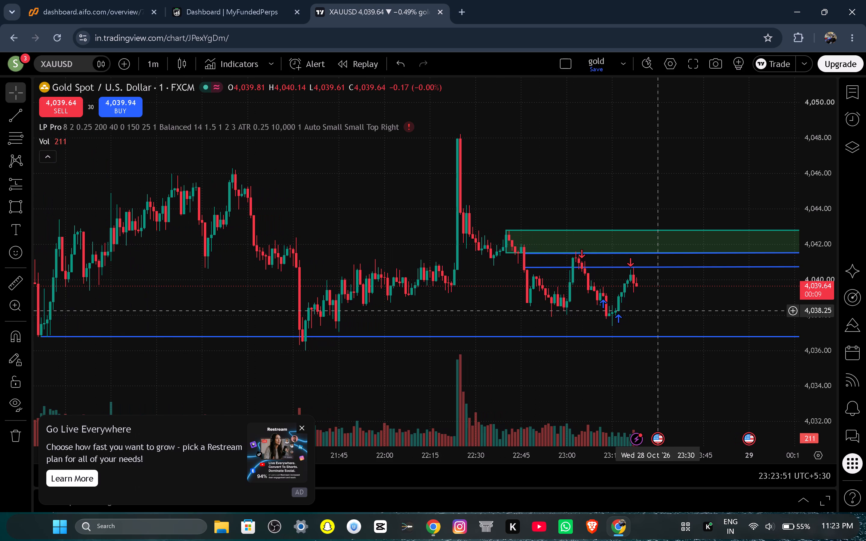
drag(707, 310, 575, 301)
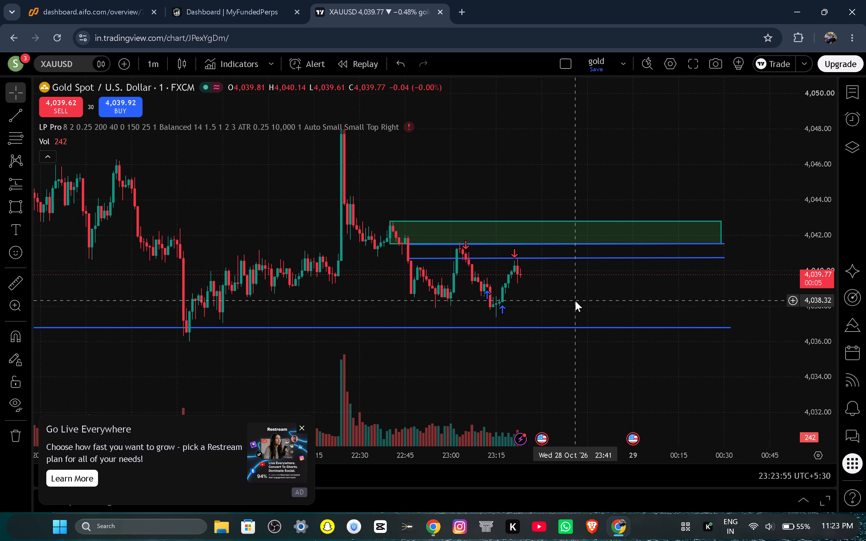
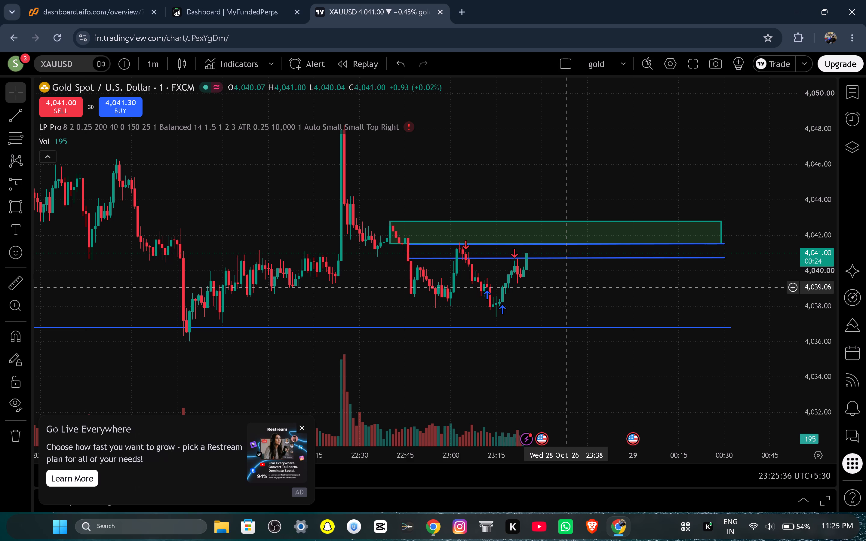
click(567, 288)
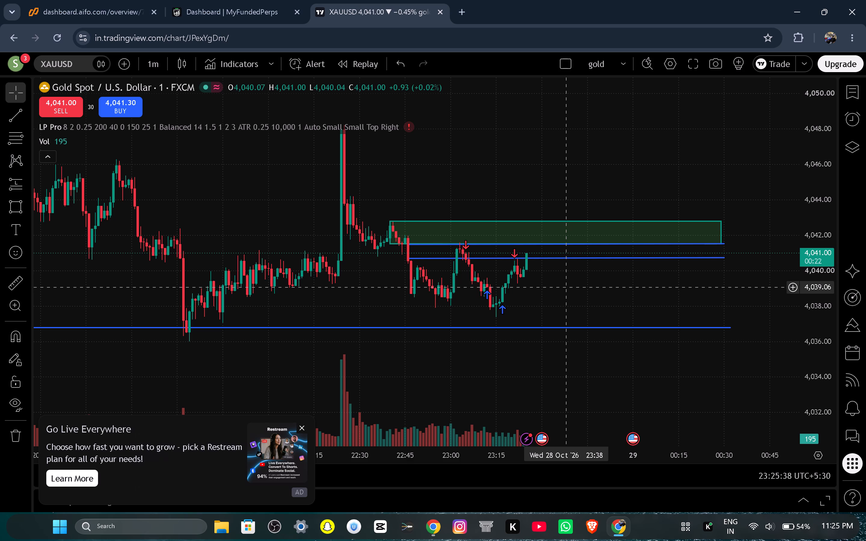
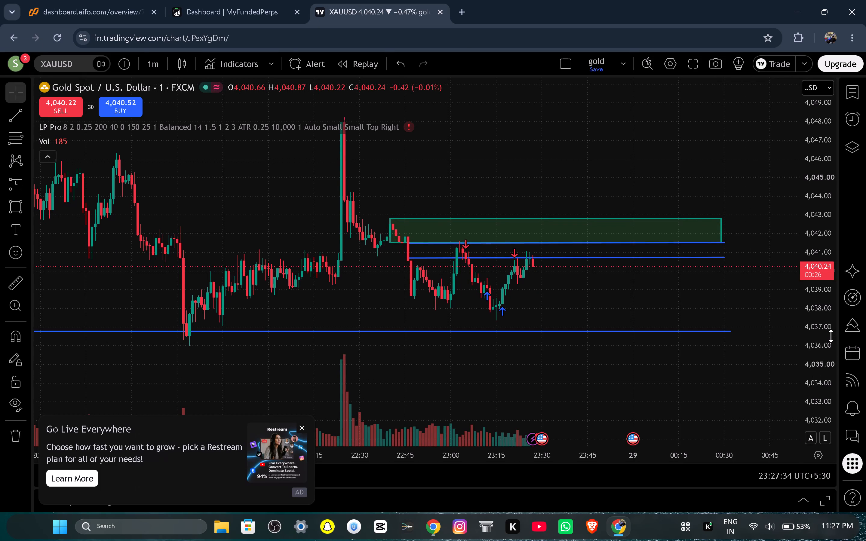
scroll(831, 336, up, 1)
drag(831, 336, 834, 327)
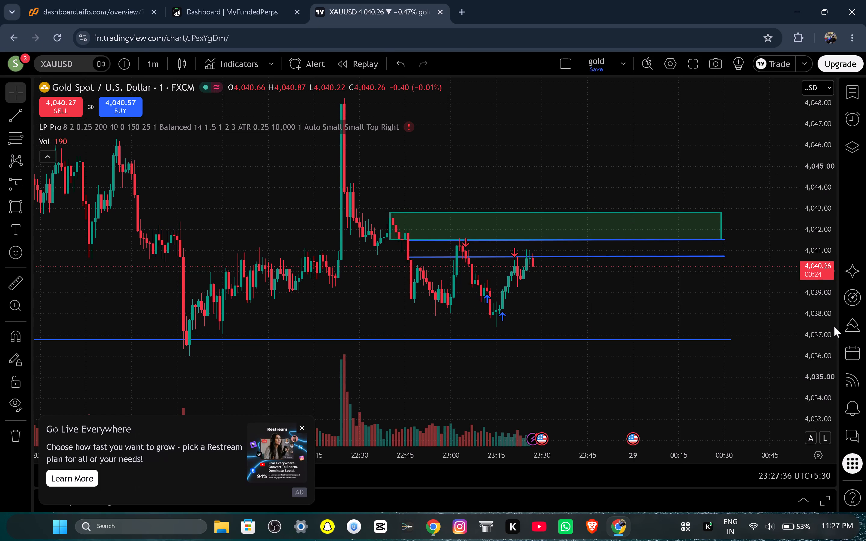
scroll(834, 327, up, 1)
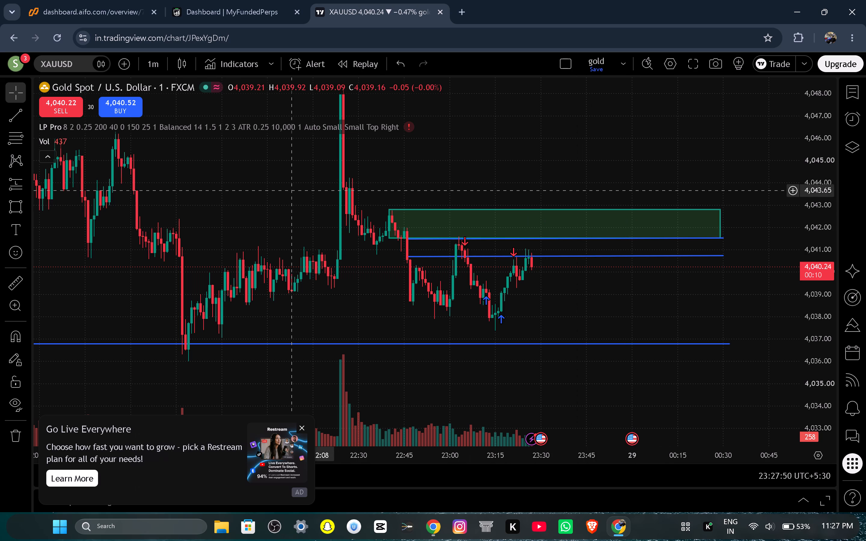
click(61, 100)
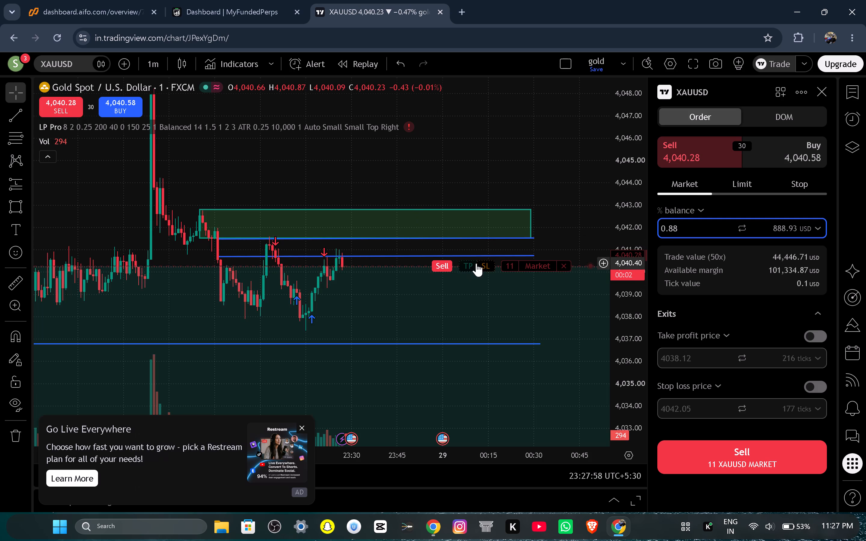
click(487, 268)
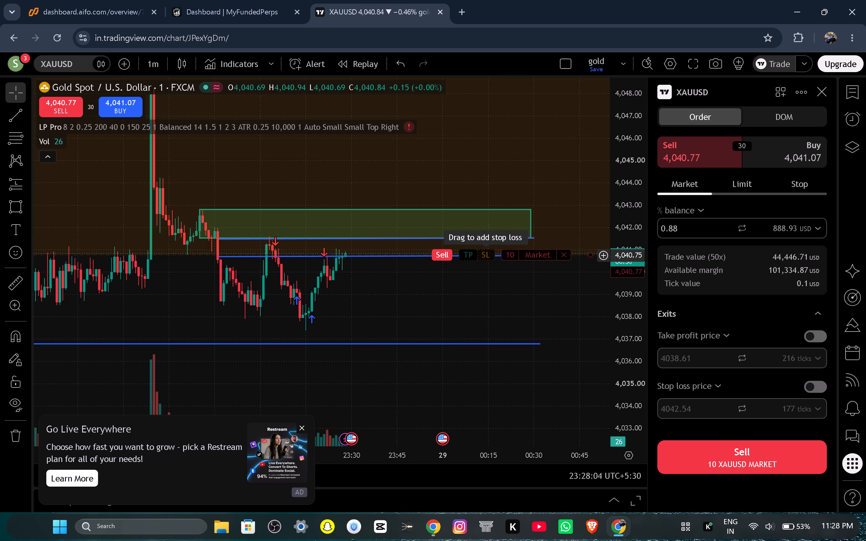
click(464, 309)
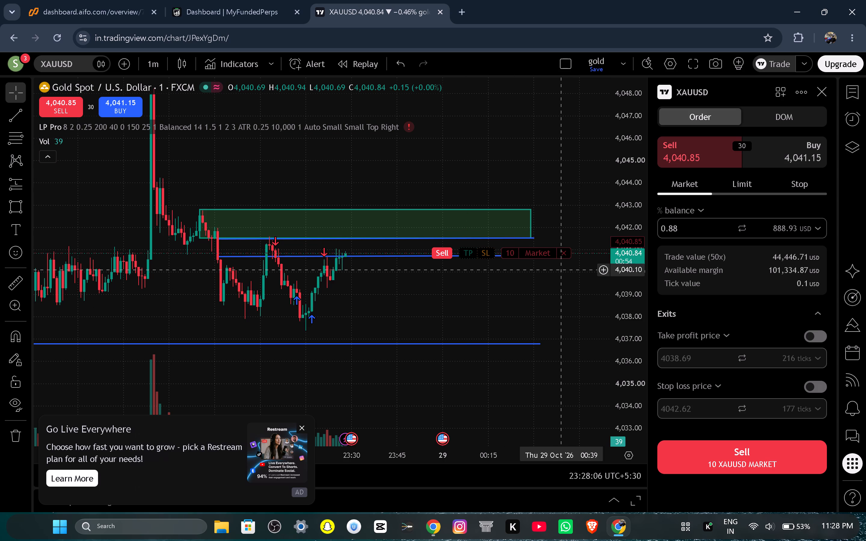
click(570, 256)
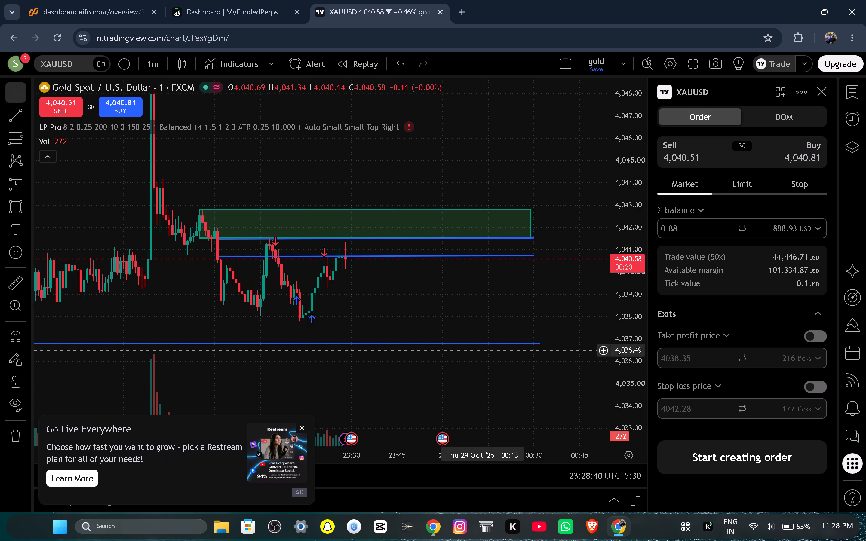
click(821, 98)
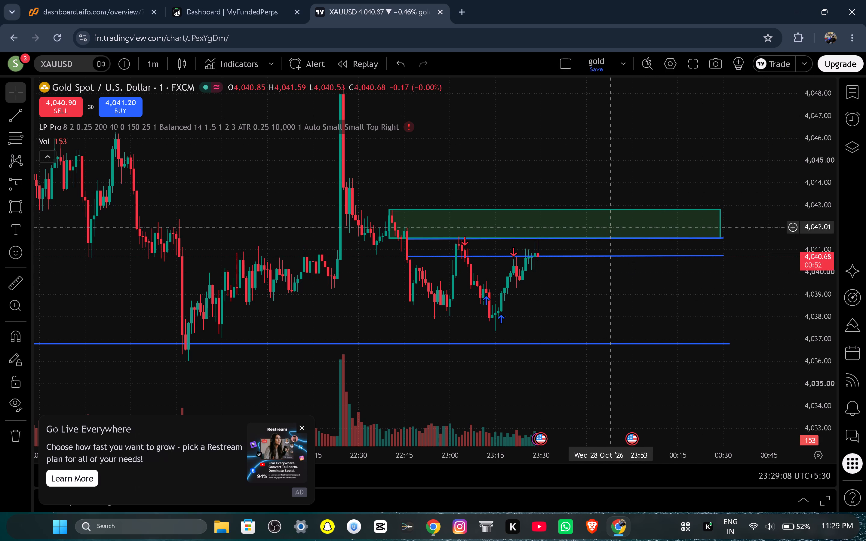
Draw a rectangle zone from 4,035.71 down to 4,034.04 on the earlier rally, spanning about 12:55 to 17:00 on 28 October.
scroll(665, 281, right, 1)
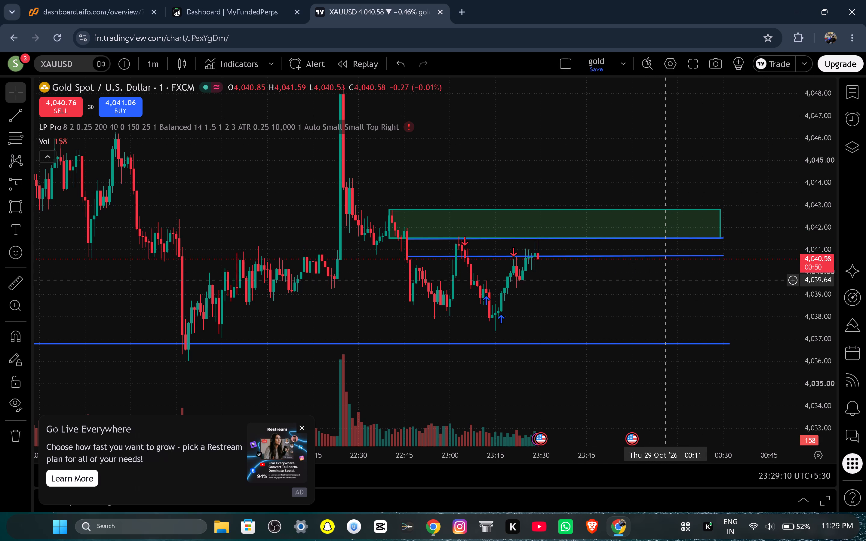
scroll(665, 280, right, 1)
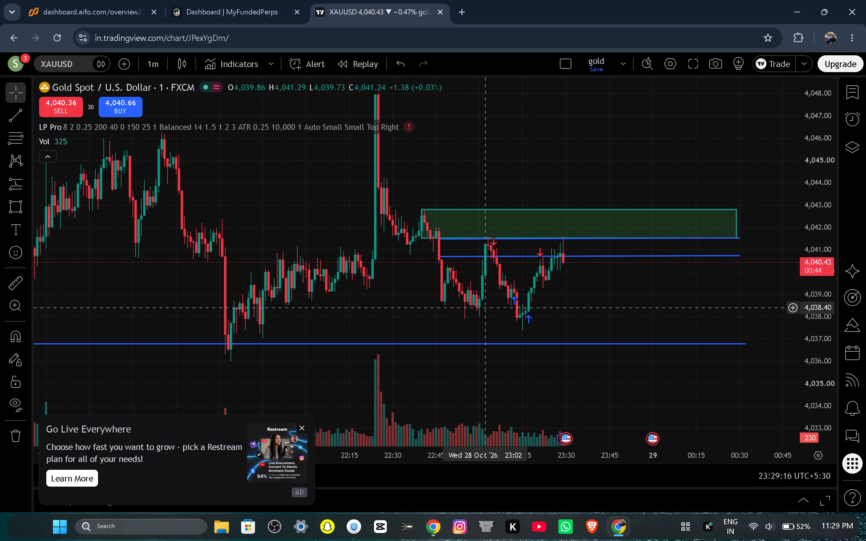
drag(505, 297, 516, 300)
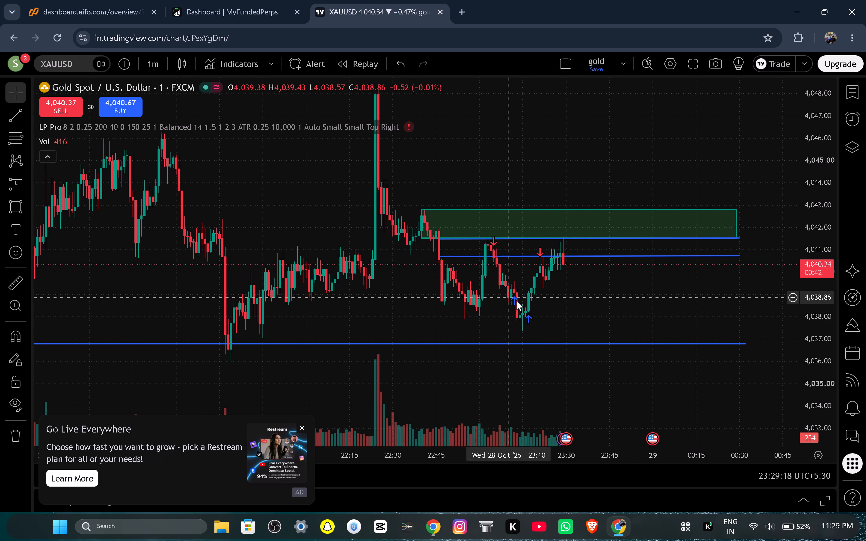
drag(516, 300, 645, 217)
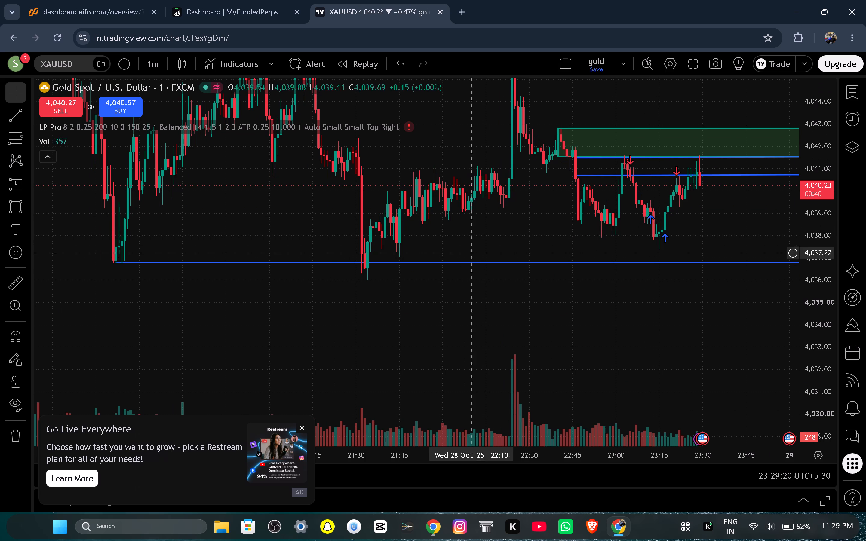
drag(420, 310, 656, 300)
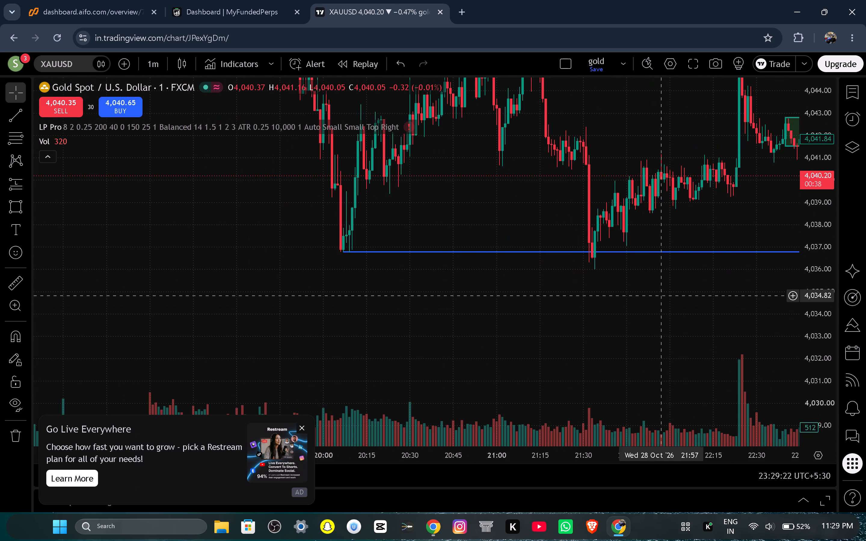
drag(491, 286, 766, 186)
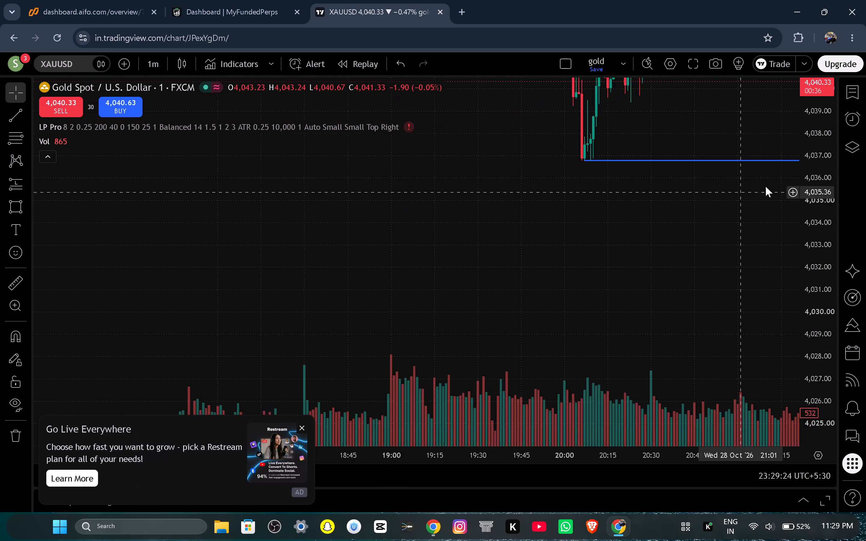
drag(766, 186, 770, 185)
drag(580, 216, 759, 284)
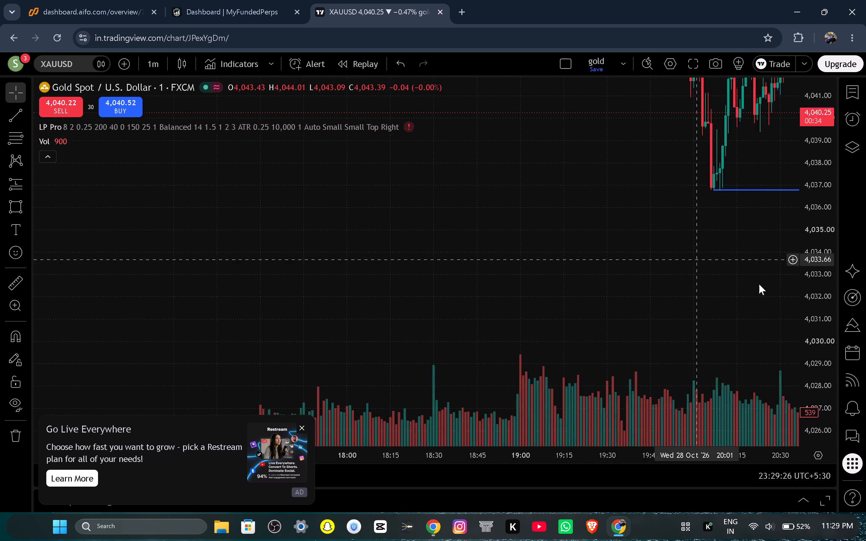
drag(759, 284, 818, 302)
drag(657, 279, 865, 298)
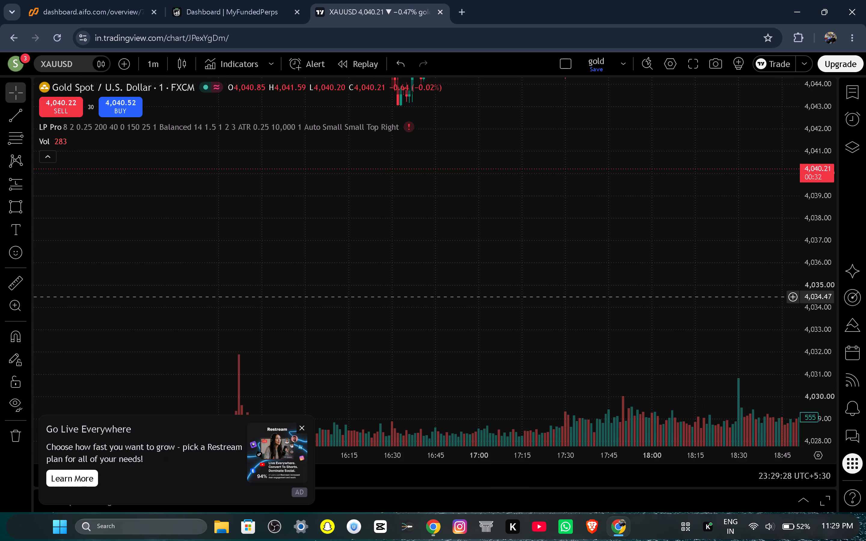
drag(865, 298, 865, 298)
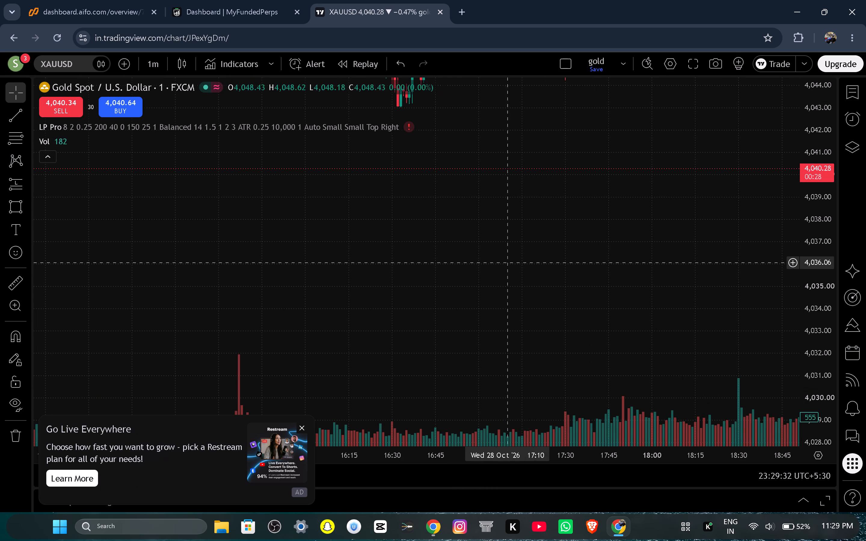
click(405, 243)
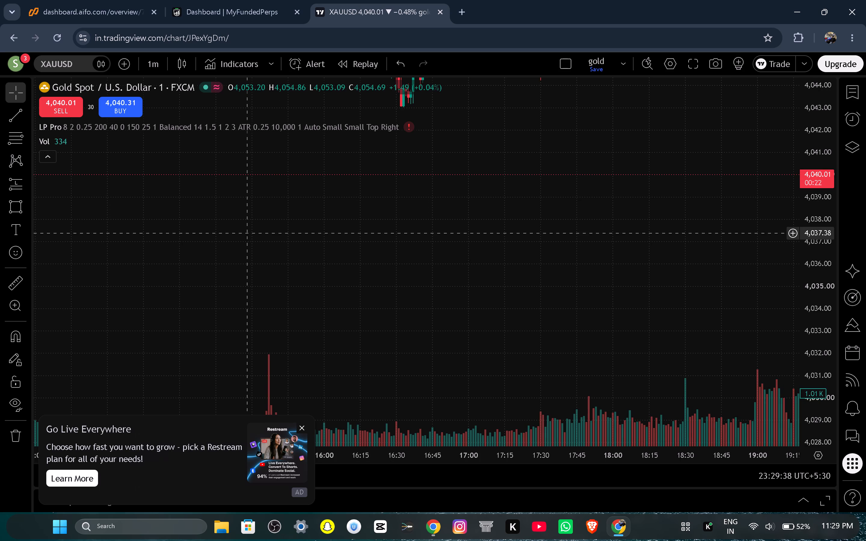
drag(247, 233, 561, 316)
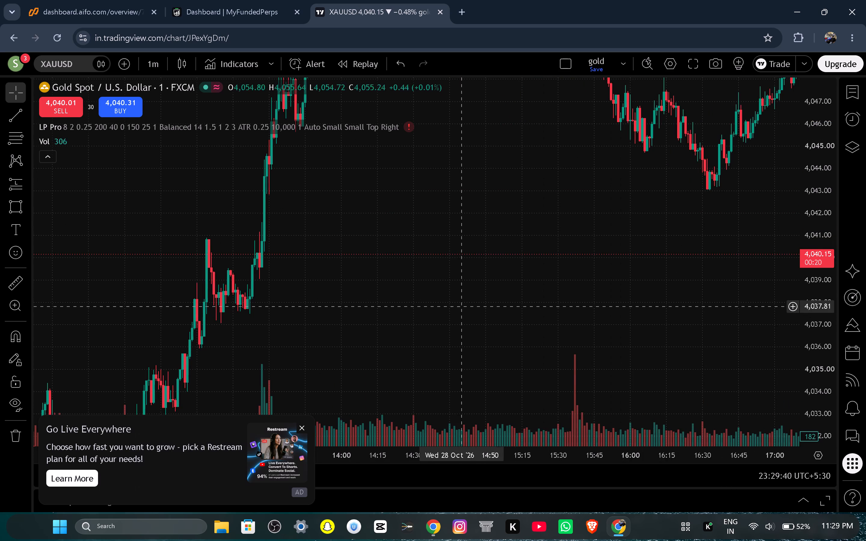
scroll(453, 304, down, 1)
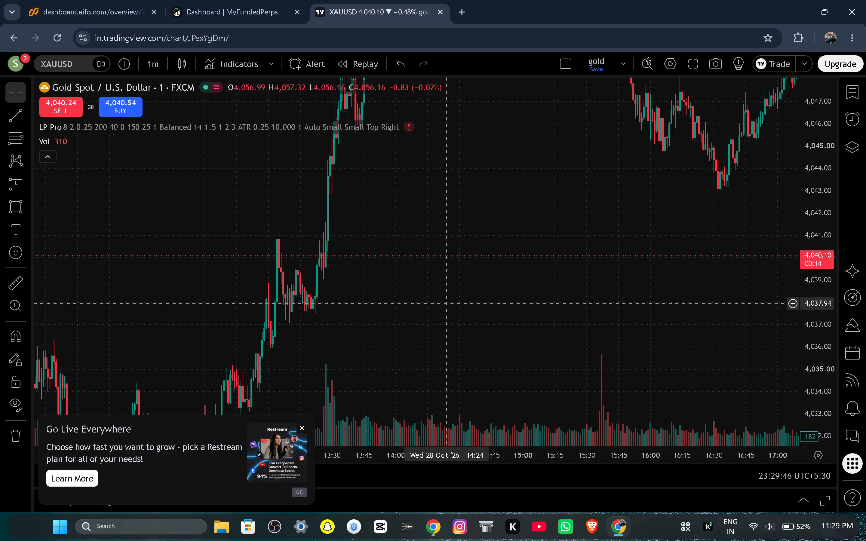
drag(447, 304, 378, 130)
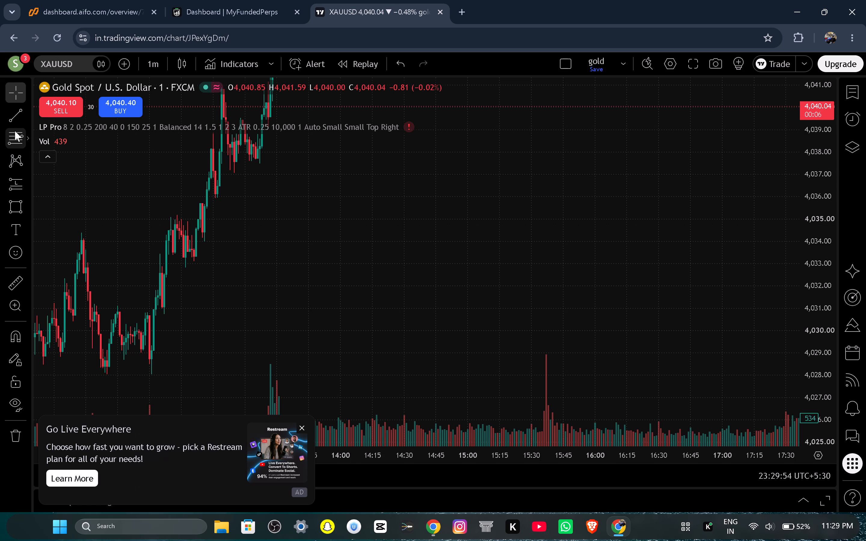
click(20, 212)
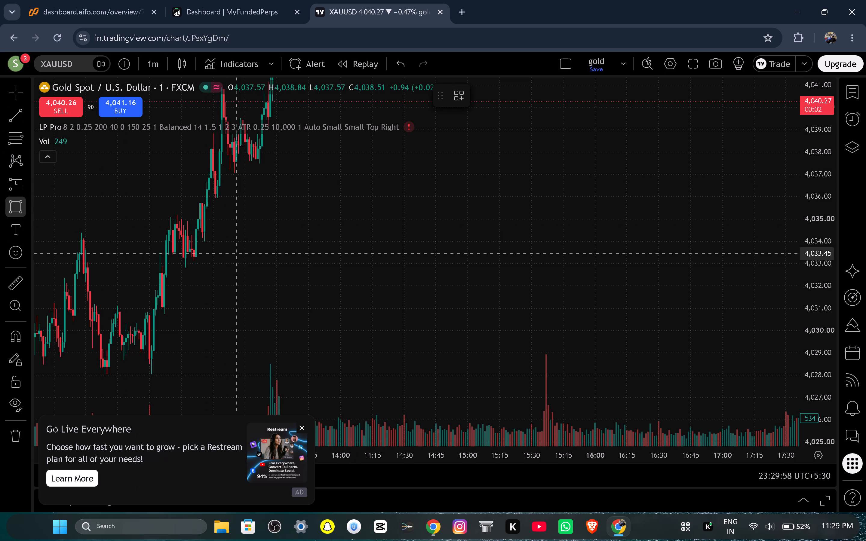
click(200, 203)
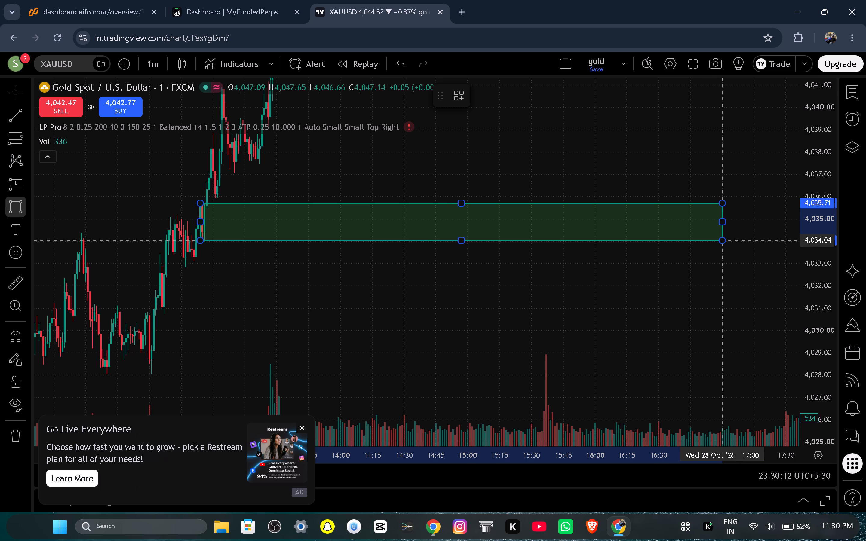
click(723, 241)
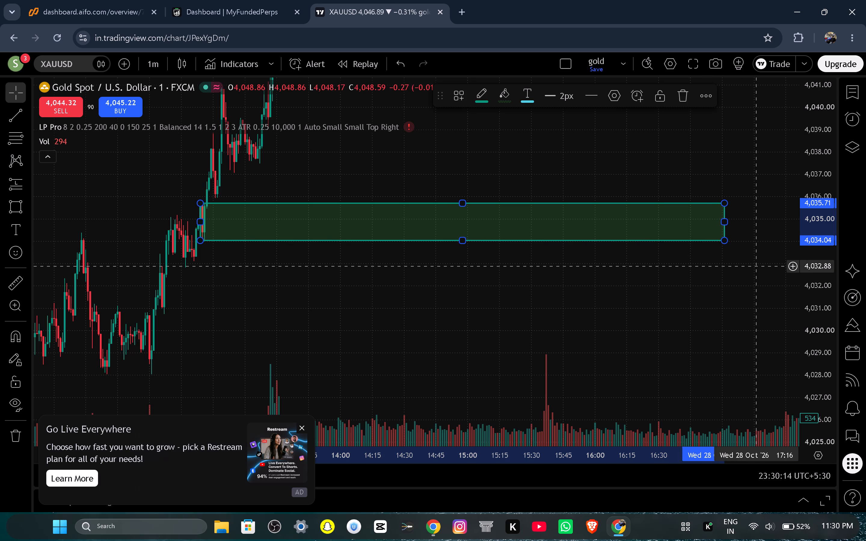
Extend the end of the 4,035.71–4,034.04 rectangle zone forward in time to about 20:30 on 28 October.
drag(757, 267, 591, 252)
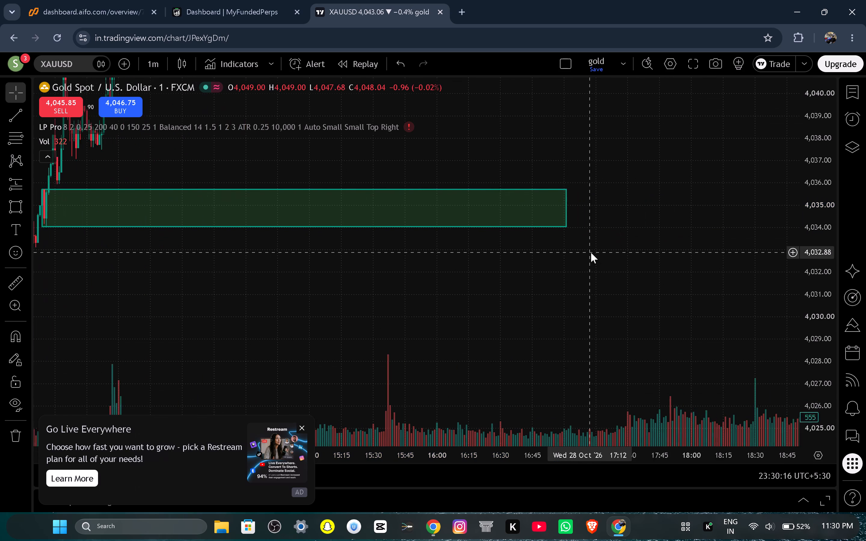
drag(591, 252, 597, 254)
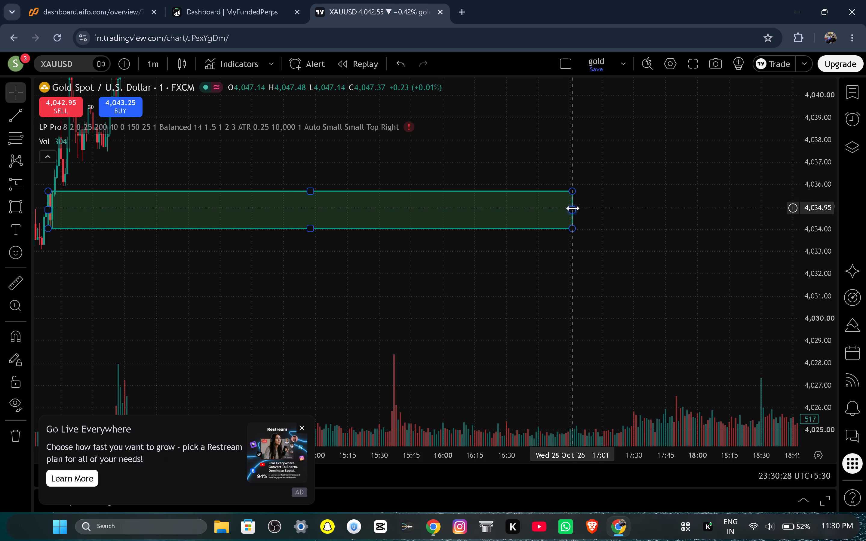
drag(573, 208, 807, 189)
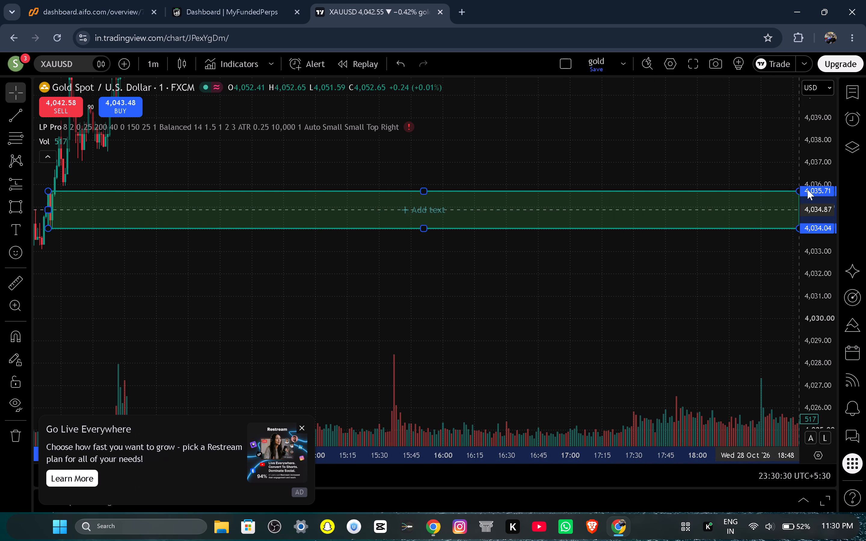
drag(807, 189, 809, 189)
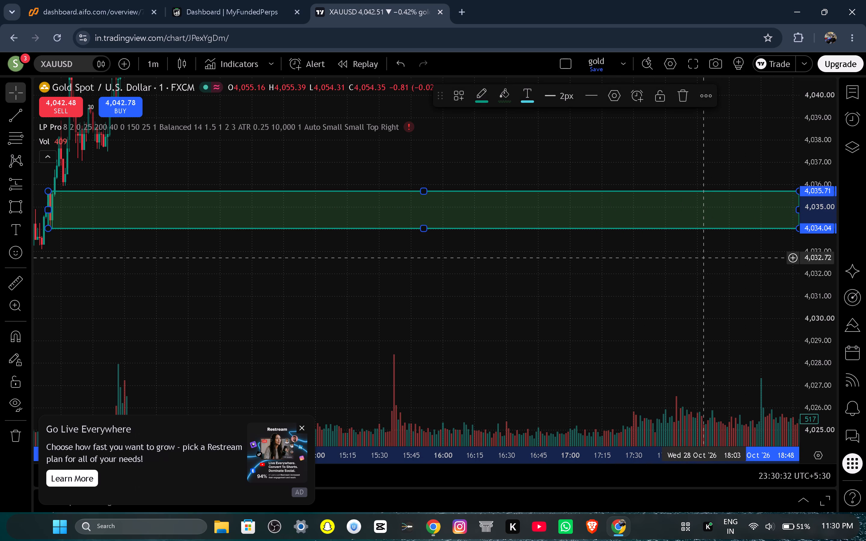
drag(703, 258, 416, 295)
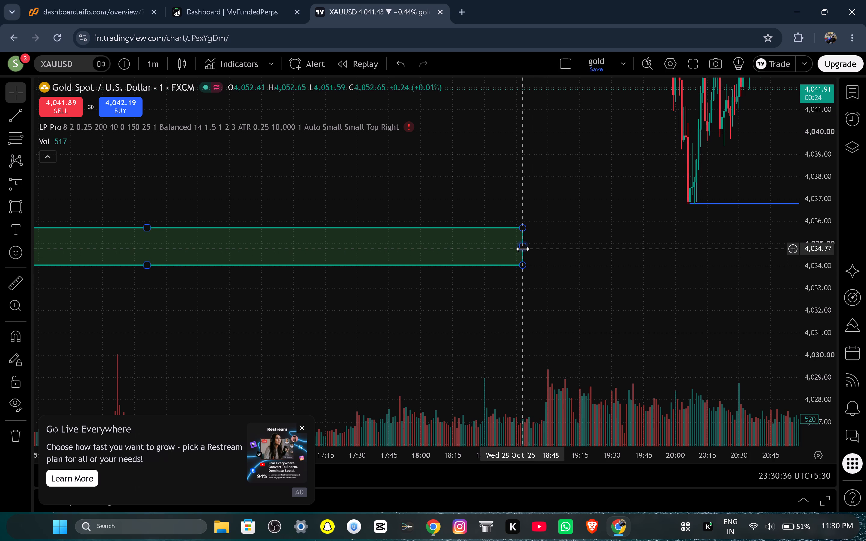
drag(523, 249, 737, 226)
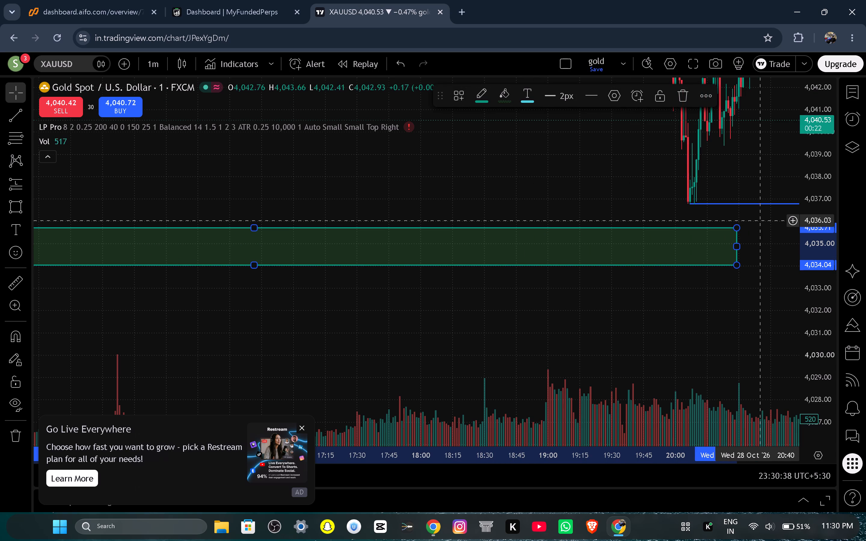
click(701, 329)
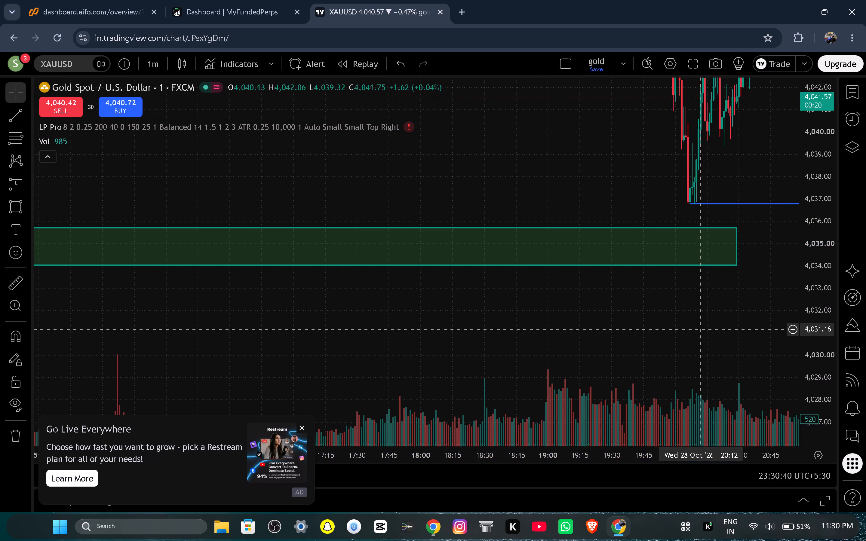
drag(701, 329, 541, 317)
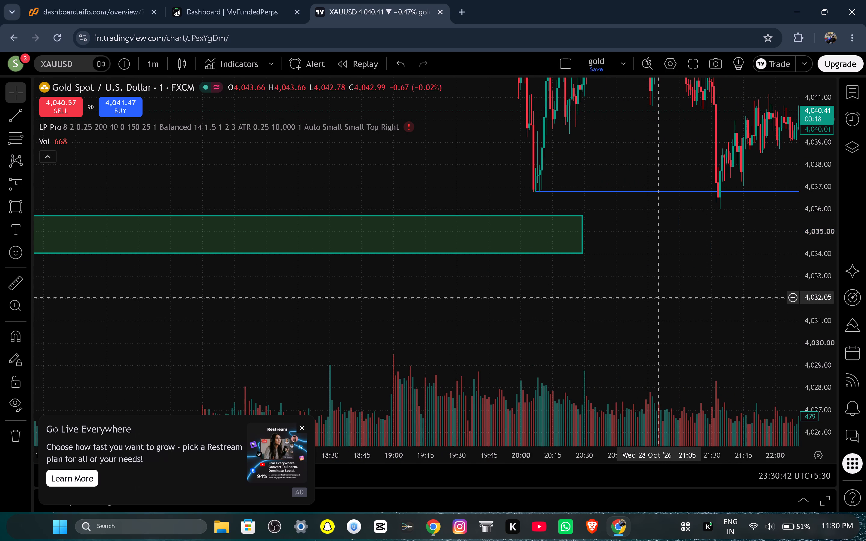
drag(658, 297, 505, 283)
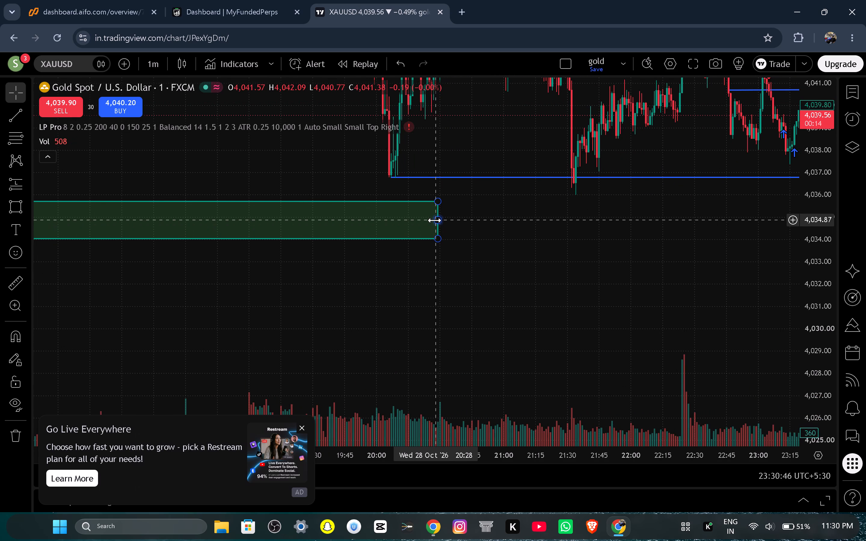
click(442, 214)
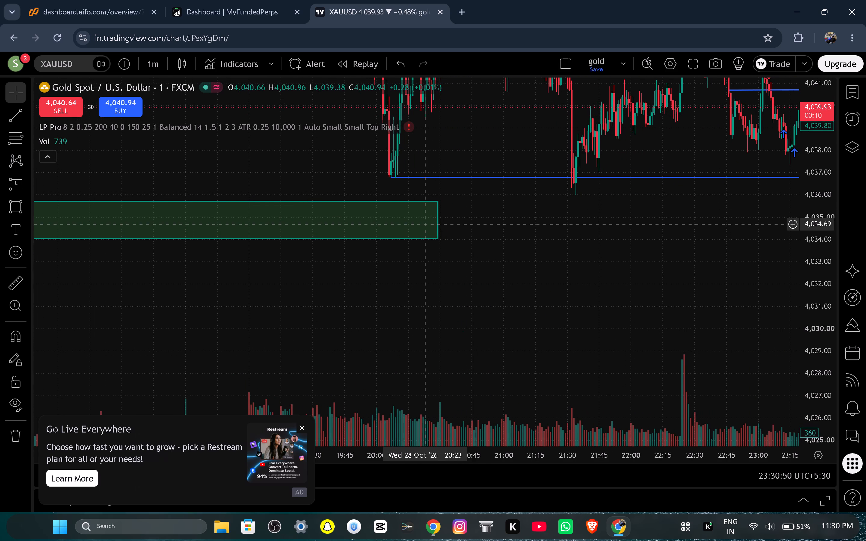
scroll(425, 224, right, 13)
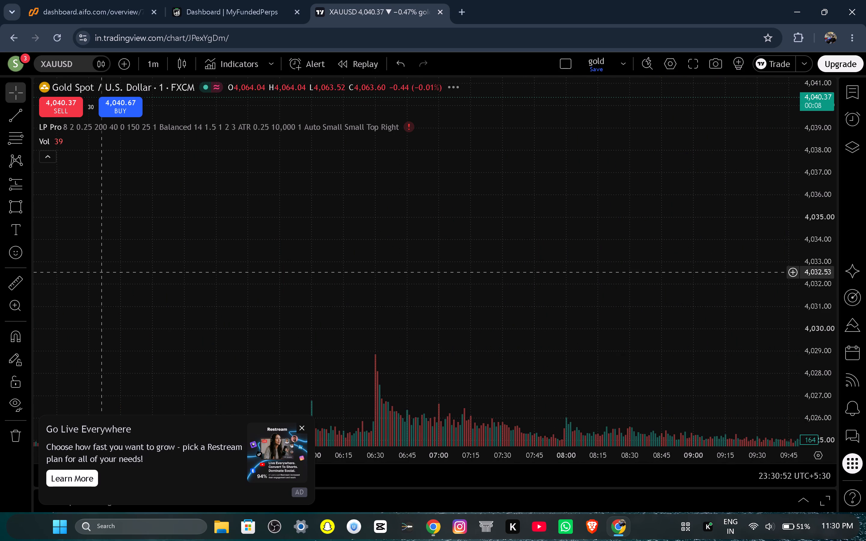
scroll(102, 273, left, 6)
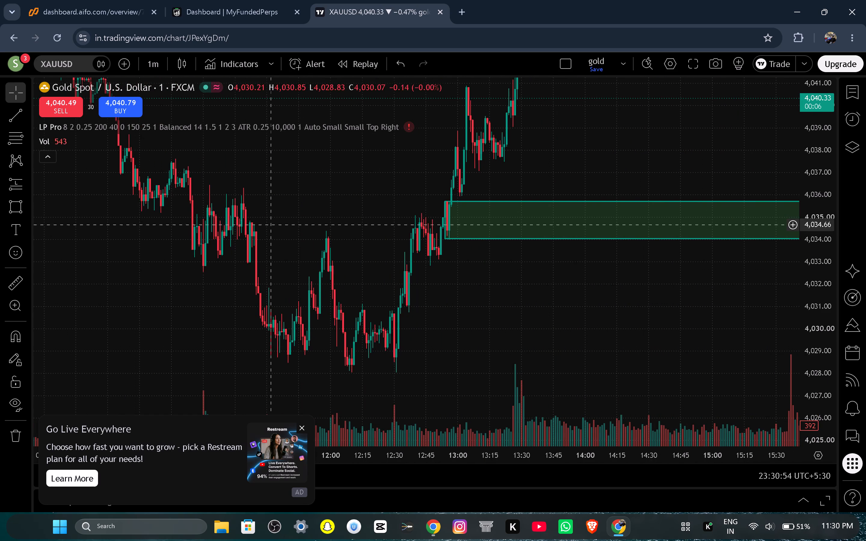
Delete the 4,035.71–4,034.04 rectangle zone that starts at about 12:54 on 28 October.
click(535, 266)
click(552, 232)
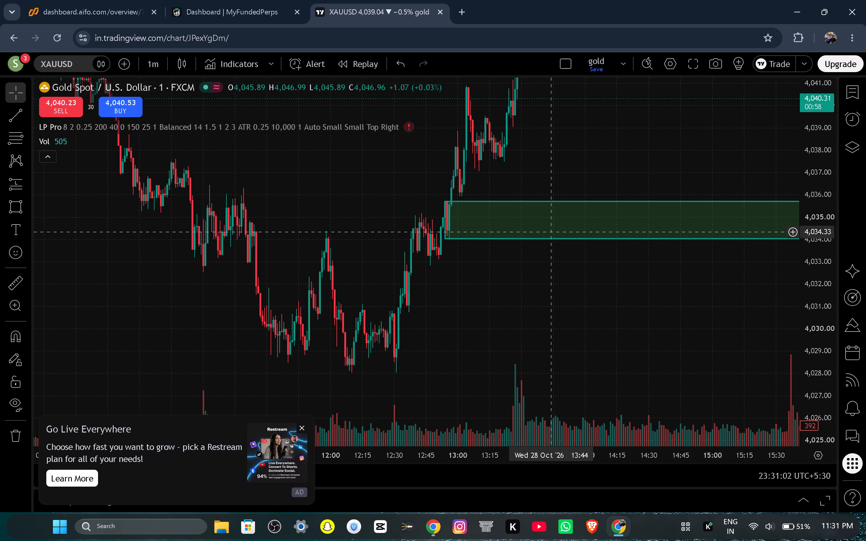
click(562, 241)
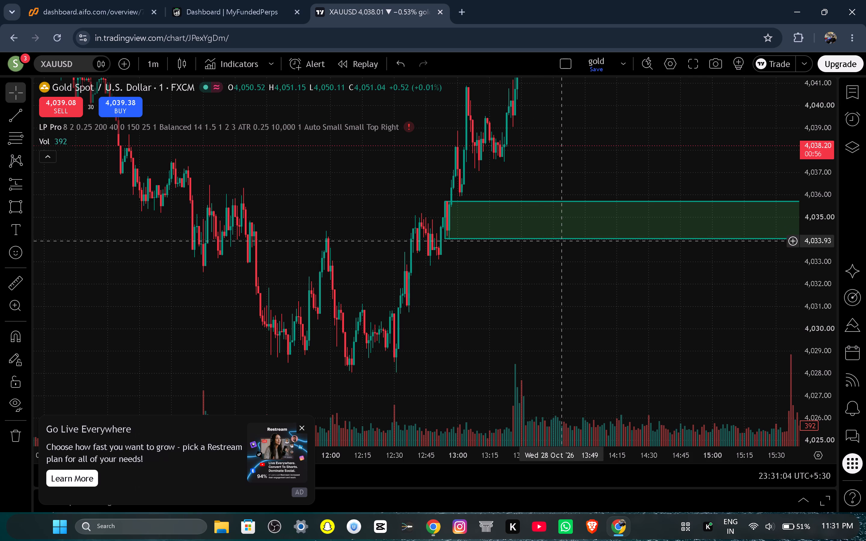
click(566, 236)
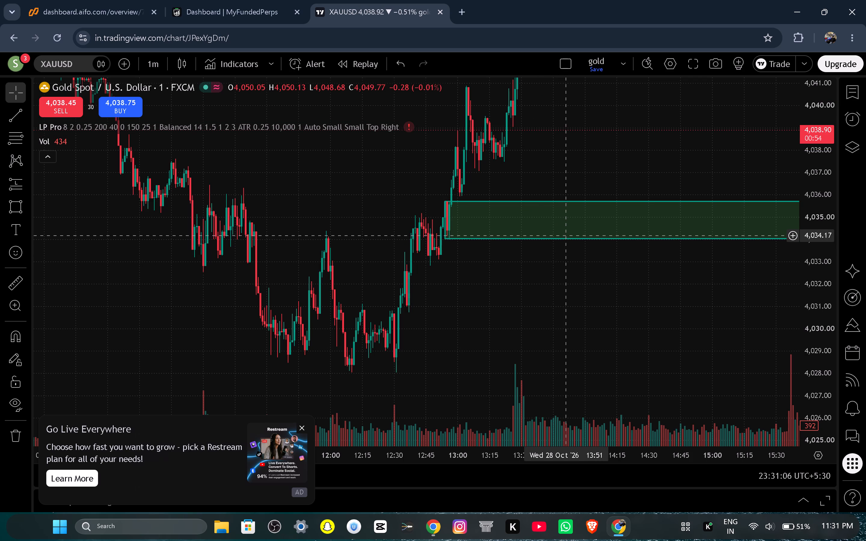
double_click(566, 239)
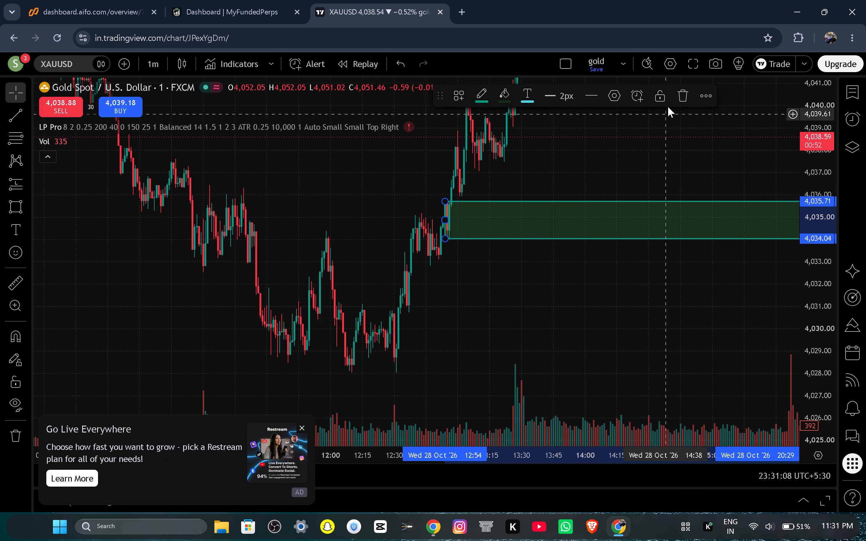
click(677, 102)
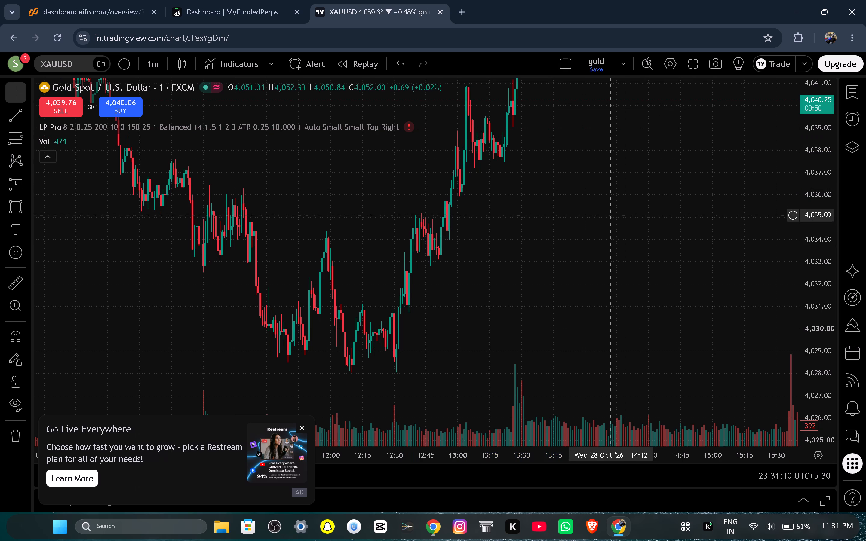
Examine the latest one-minute candles around 23:30 against the green supply zone and the blue horizontal levels.
scroll(396, 221, left, 8)
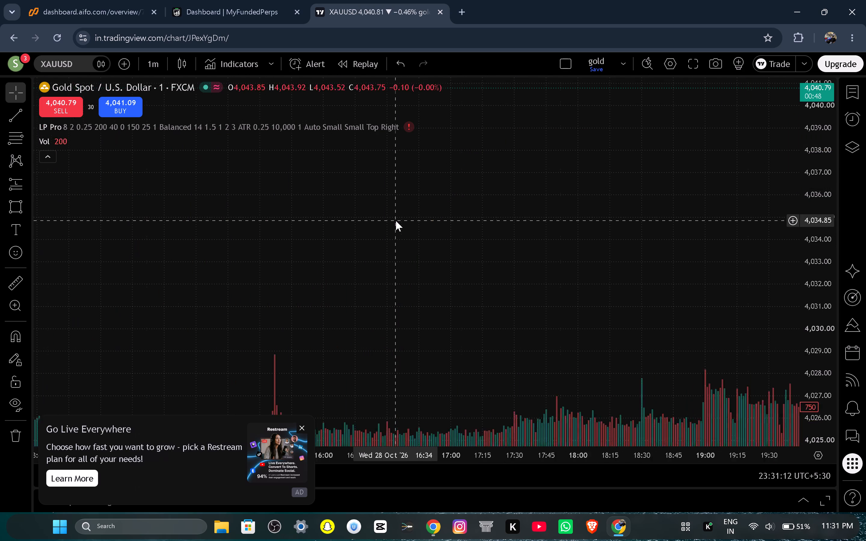
scroll(396, 221, left, 4)
scroll(440, 274, right, 1)
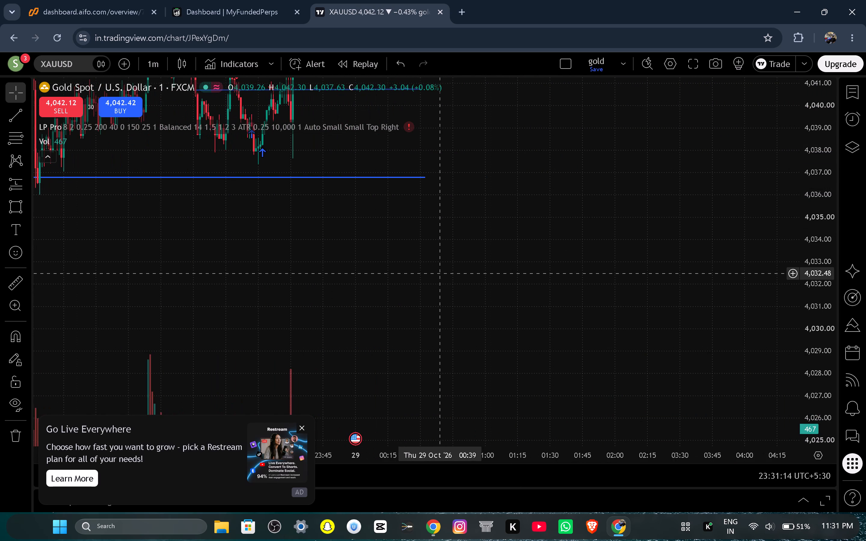
scroll(440, 274, right, 1)
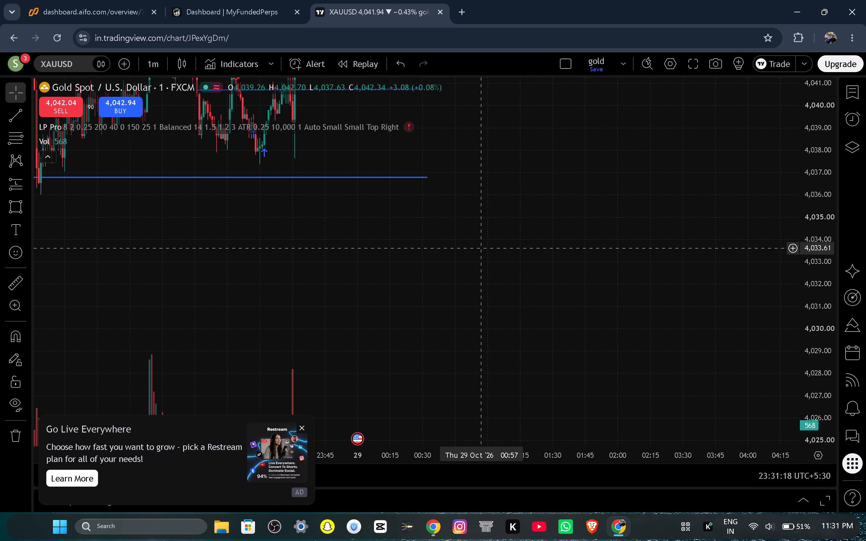
drag(481, 248, 609, 318)
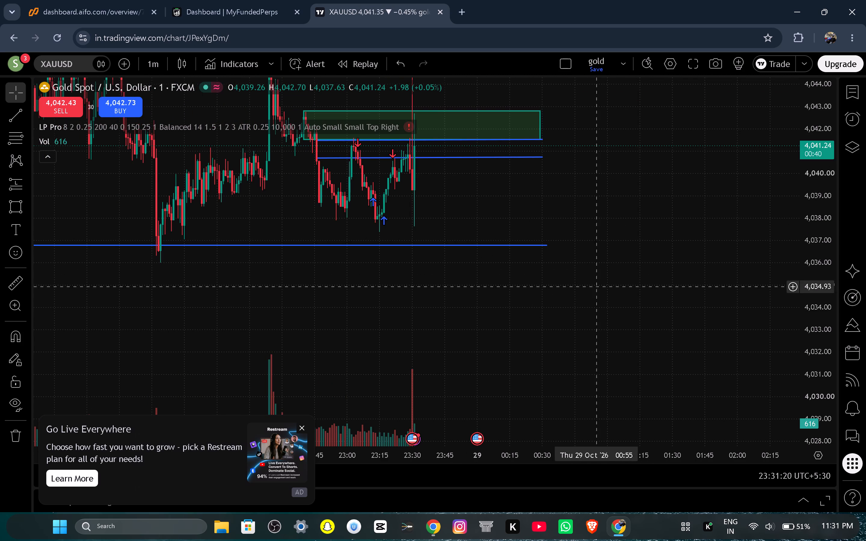
drag(527, 298, 588, 349)
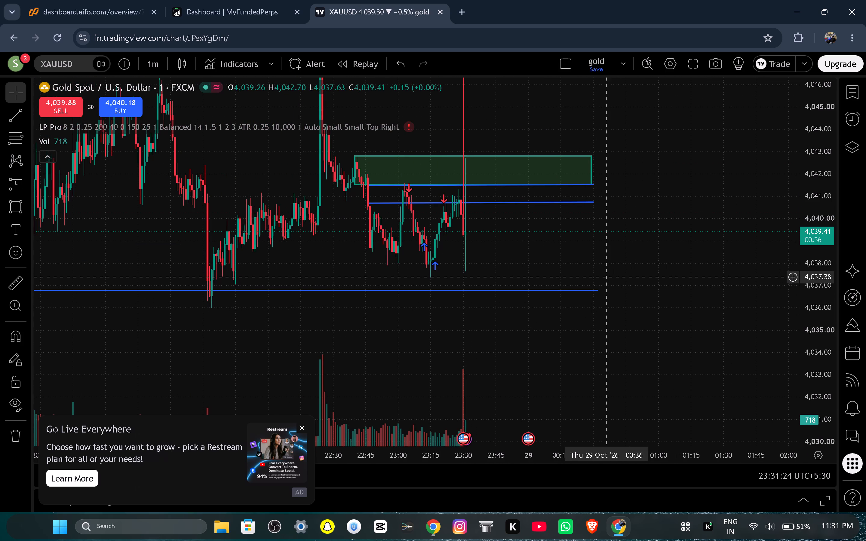
drag(680, 266, 757, 319)
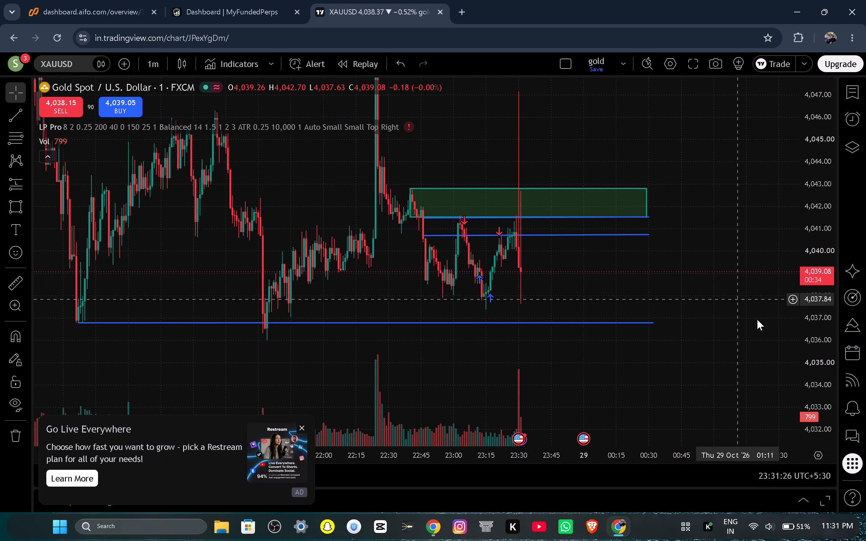
drag(757, 319, 766, 329)
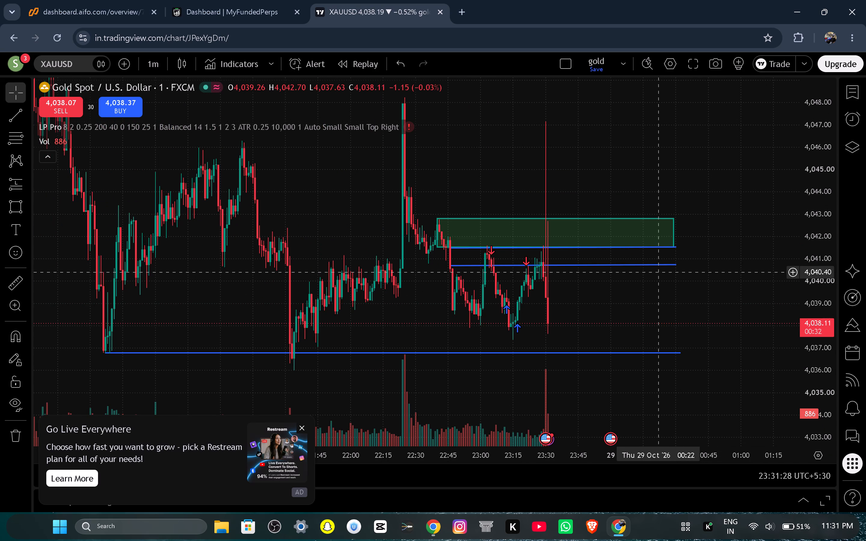
scroll(658, 273, left, 1)
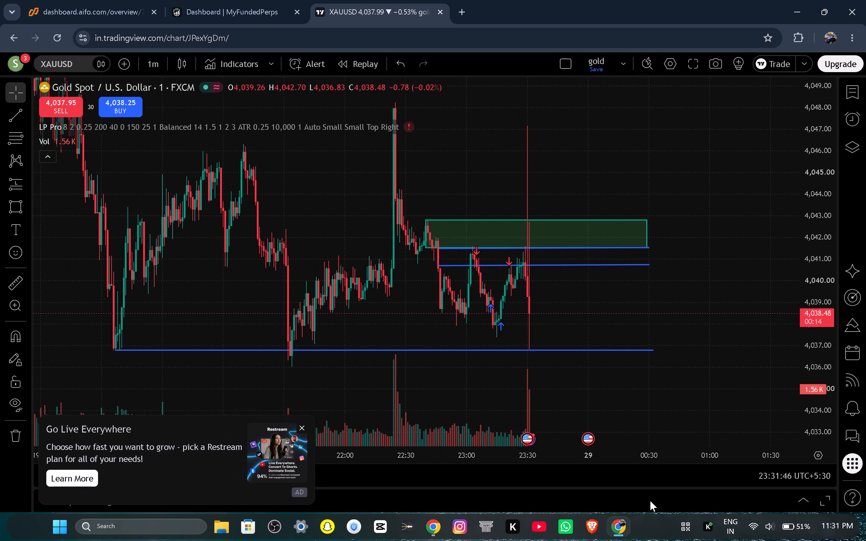
click(527, 429)
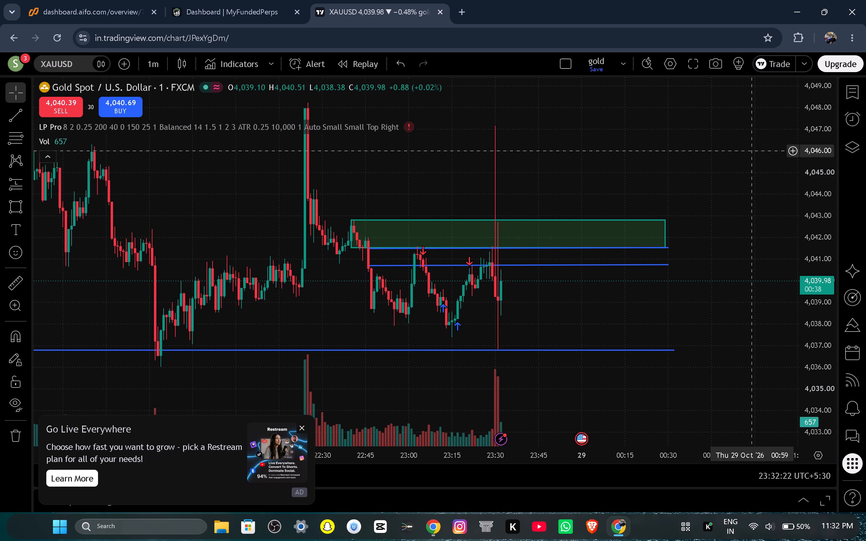
scroll(752, 151, left, 1)
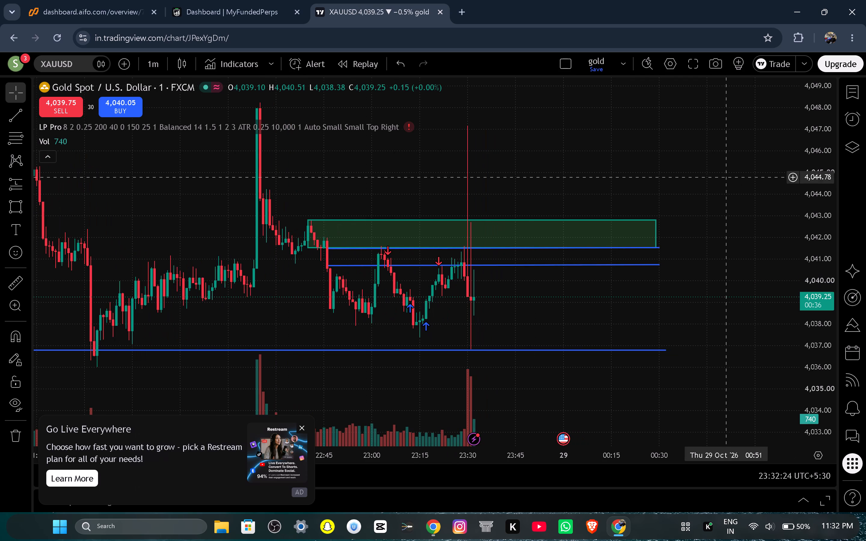
scroll(726, 180, left, 1)
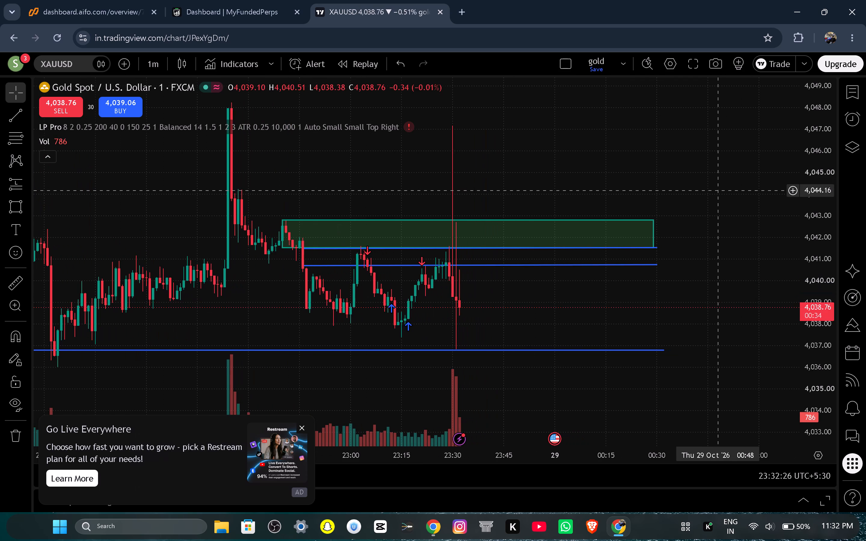
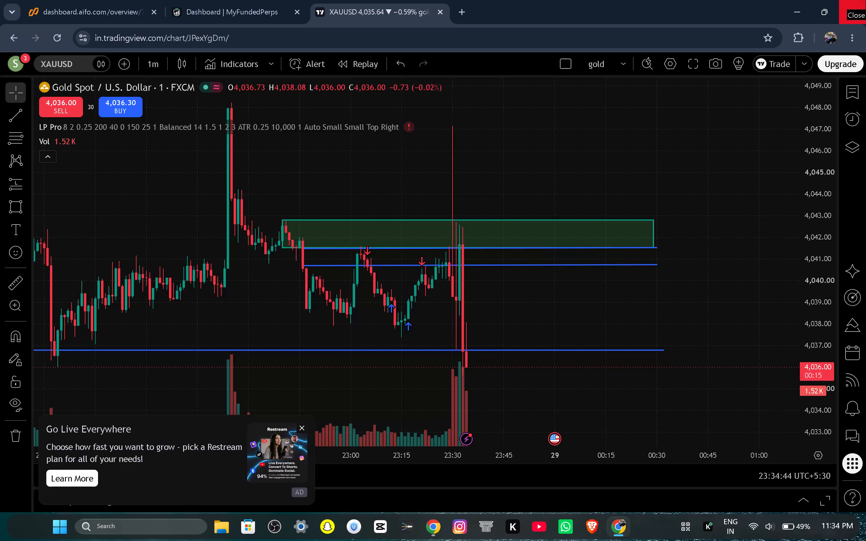
Close both browser windows showing XAUUSD charts, dismissing the session-disconnected notice on the OANDA chart.
click(846, 4)
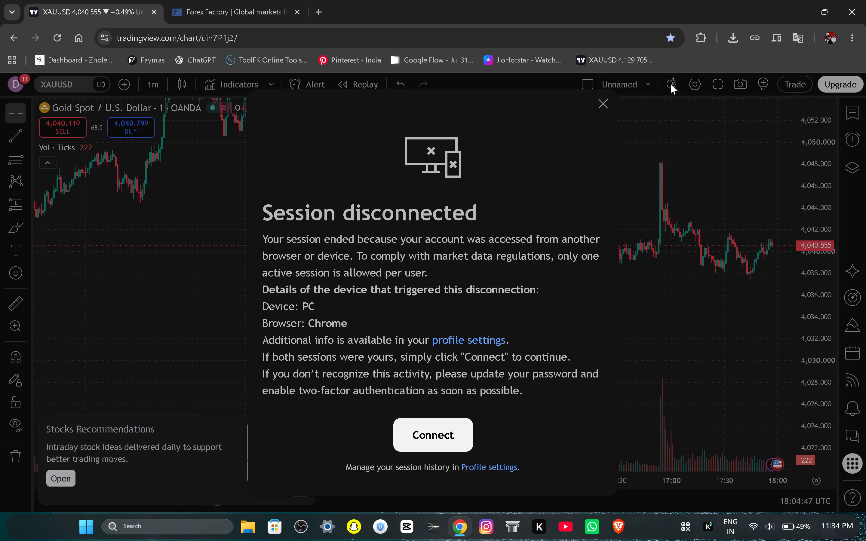
click(603, 103)
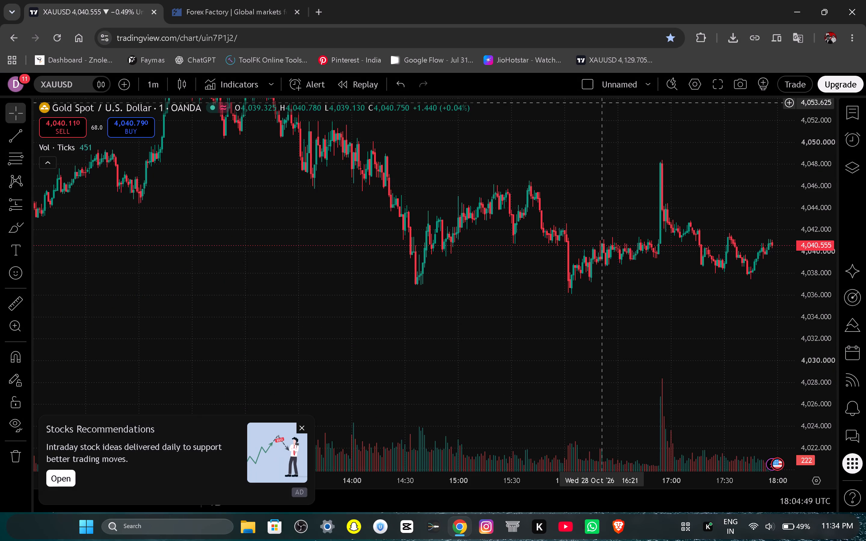
click(864, 8)
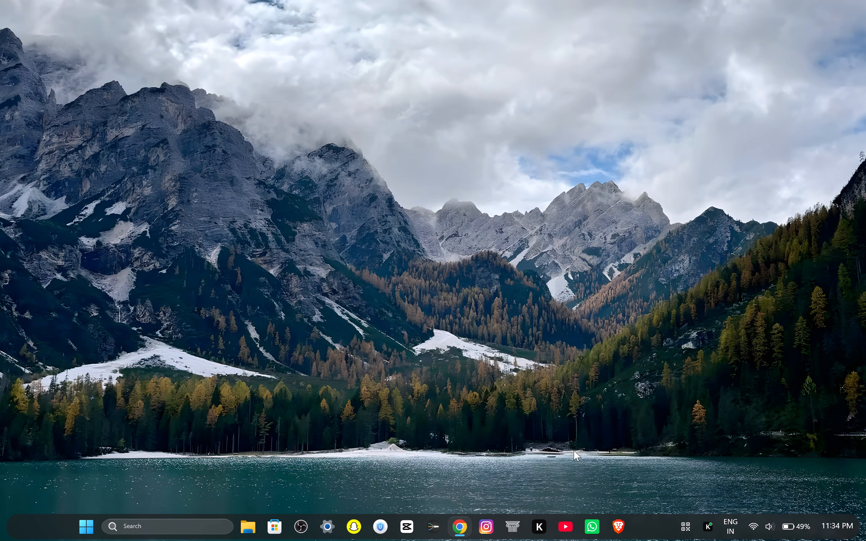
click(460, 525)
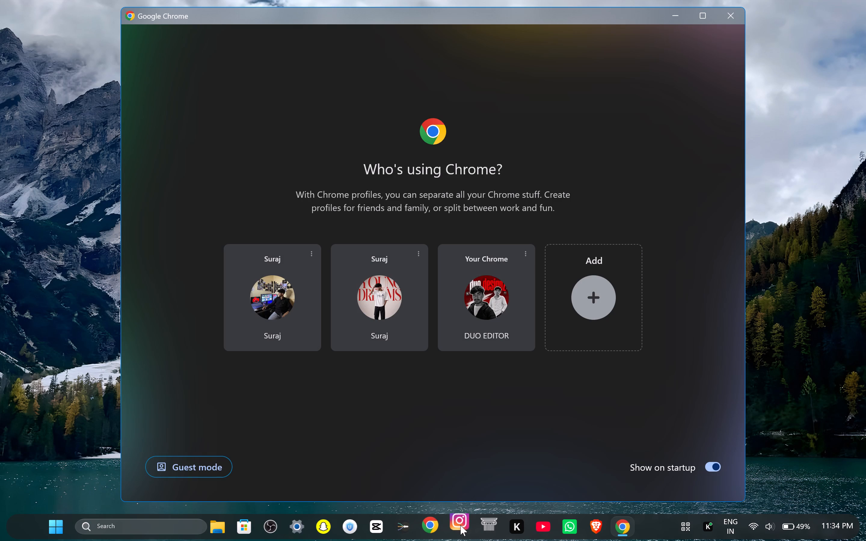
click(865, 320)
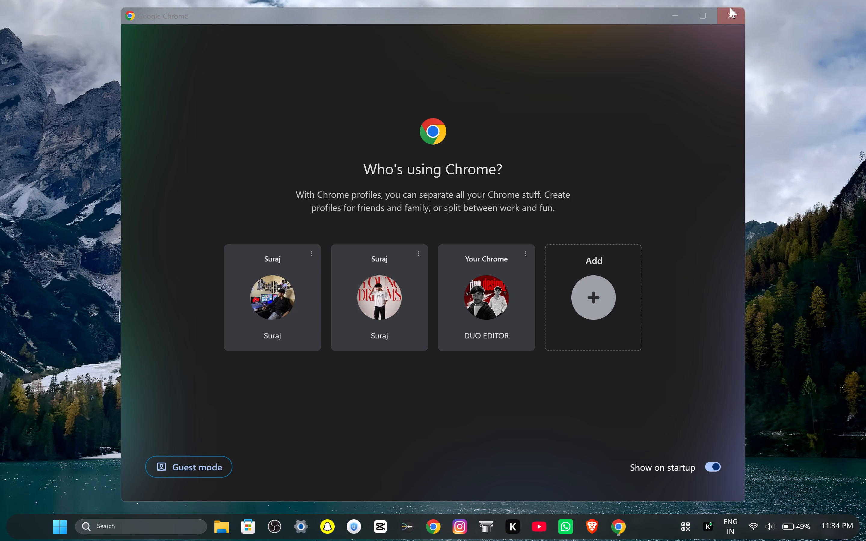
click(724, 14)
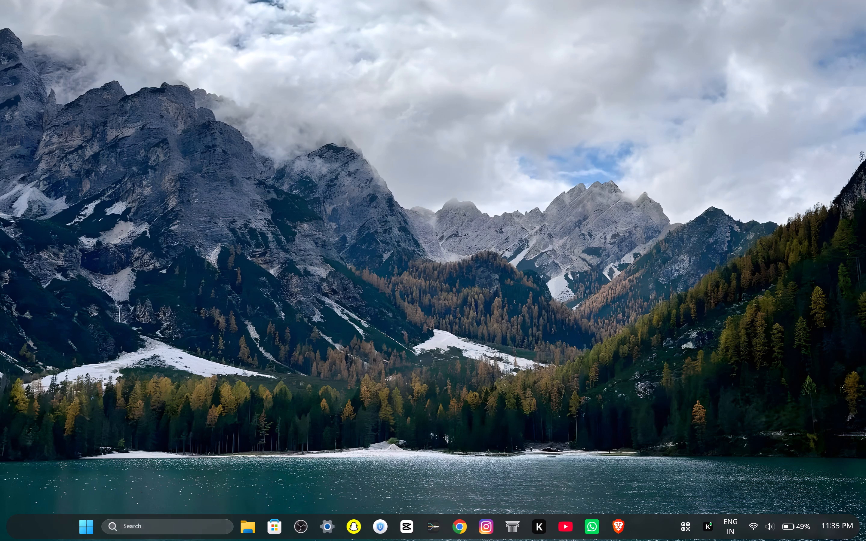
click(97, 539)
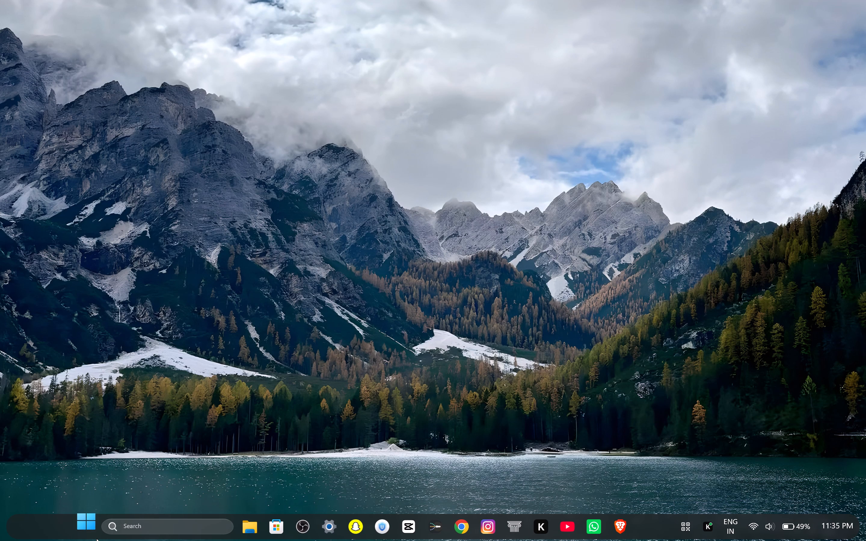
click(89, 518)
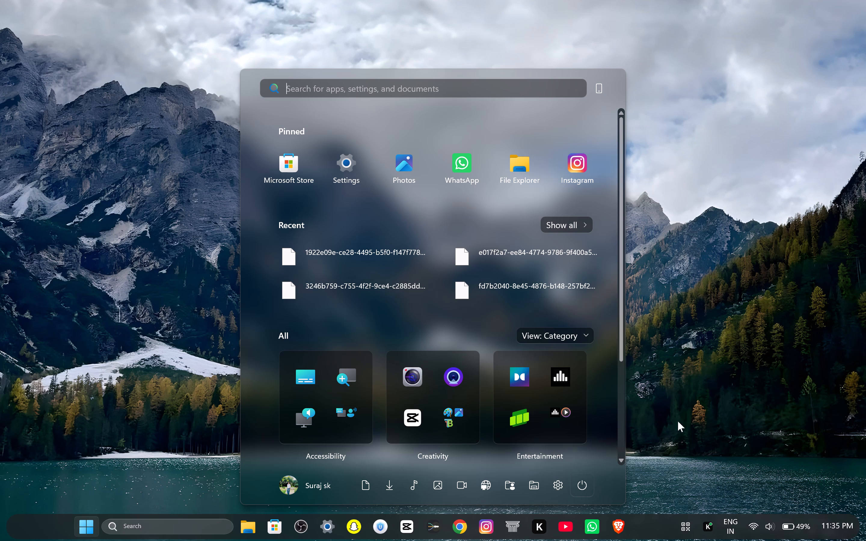
Reopen Chrome with the first listed user profile to restore the FXCM XAUUSD chart.
click(463, 528)
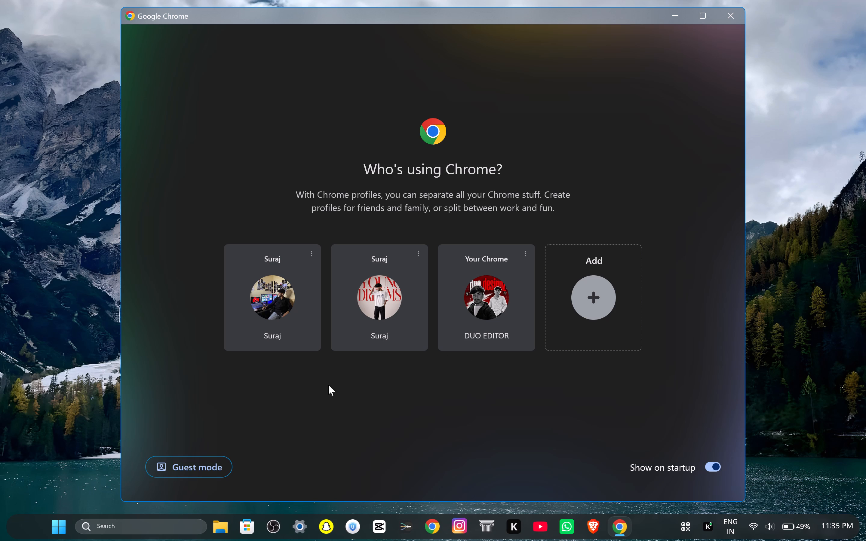
click(280, 337)
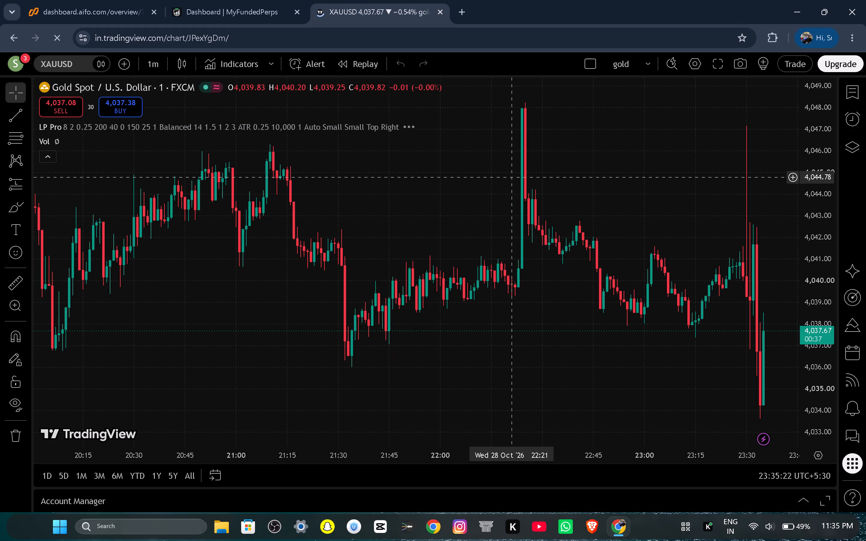
Place a market buy order for 11 XAUUSD using 0.88% of the balance in the paper trading account.
scroll(511, 178, left, 6)
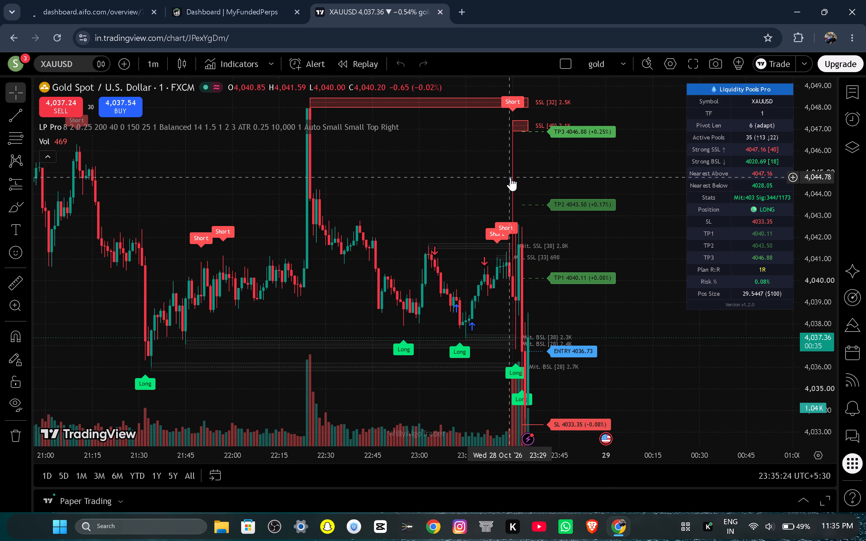
scroll(511, 178, up, 2)
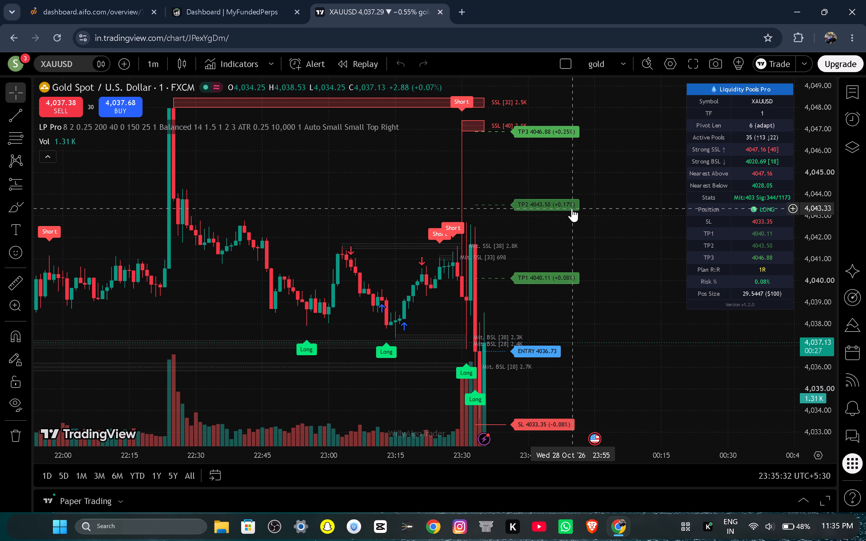
drag(572, 209, 486, 82)
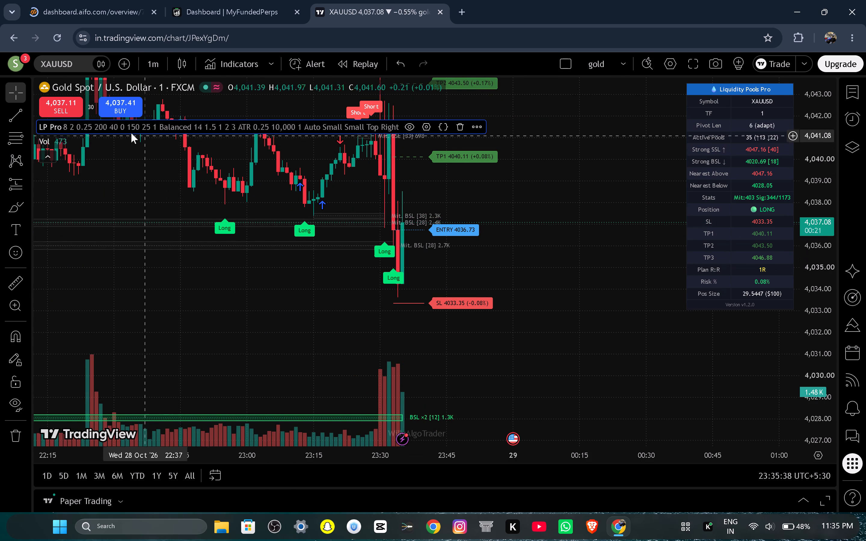
click(136, 103)
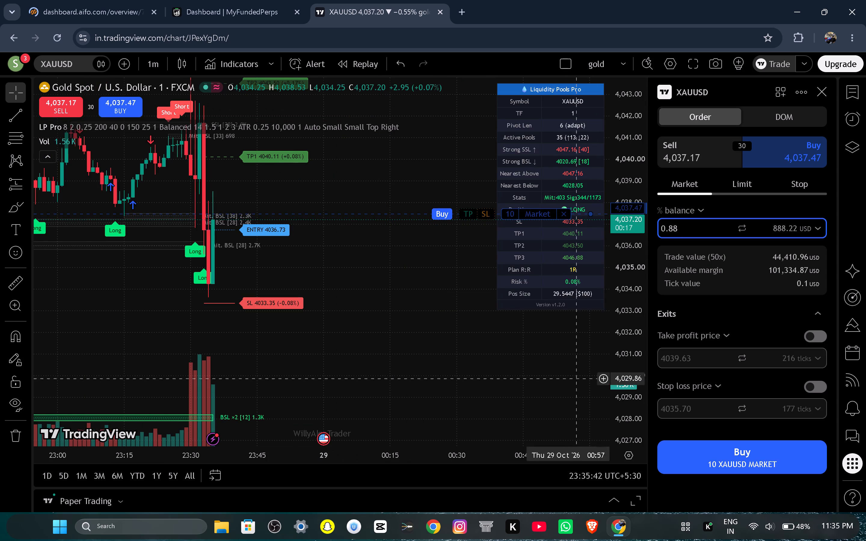
click(697, 475)
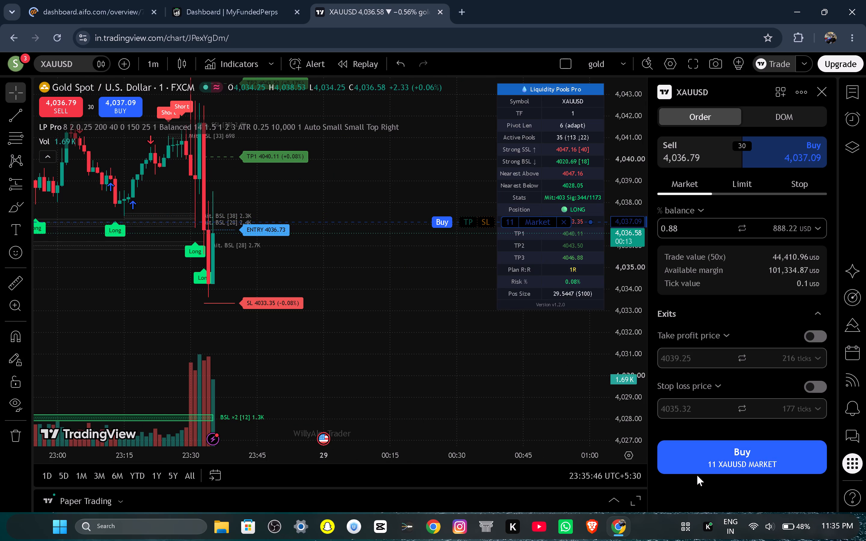
click(701, 460)
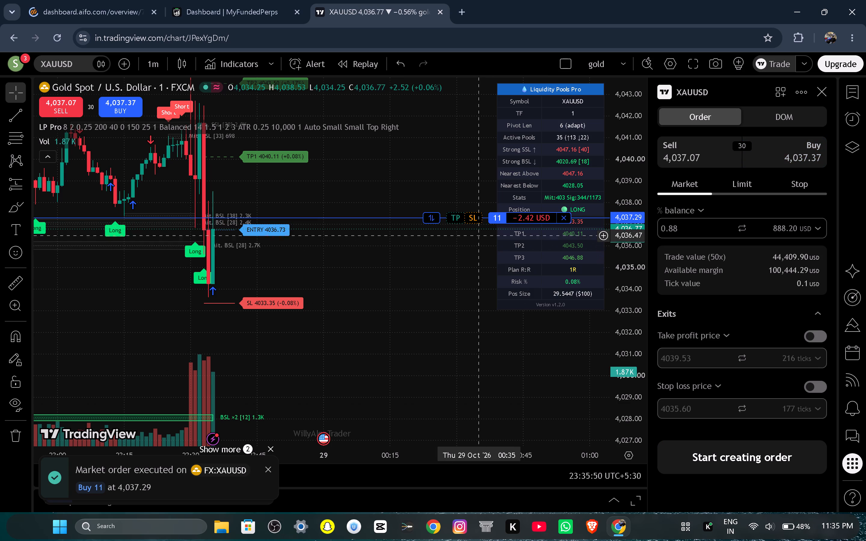
Add a stop loss to the long 11 XAUUSD position and adjust its price to 4033.41.
click(469, 215)
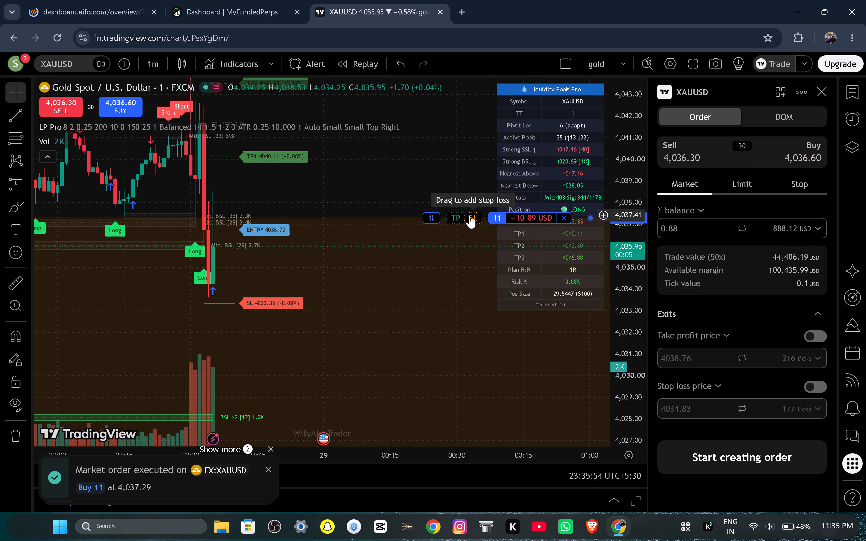
drag(469, 215, 483, 344)
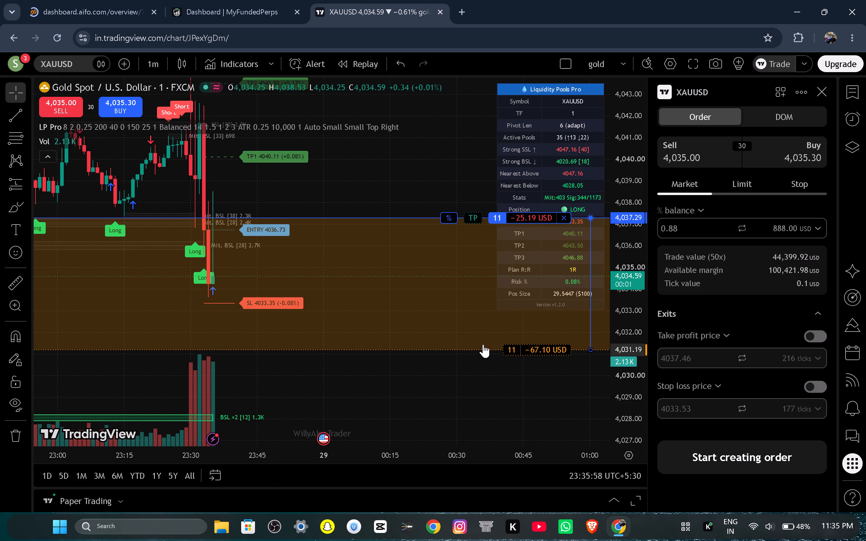
drag(483, 344, 485, 339)
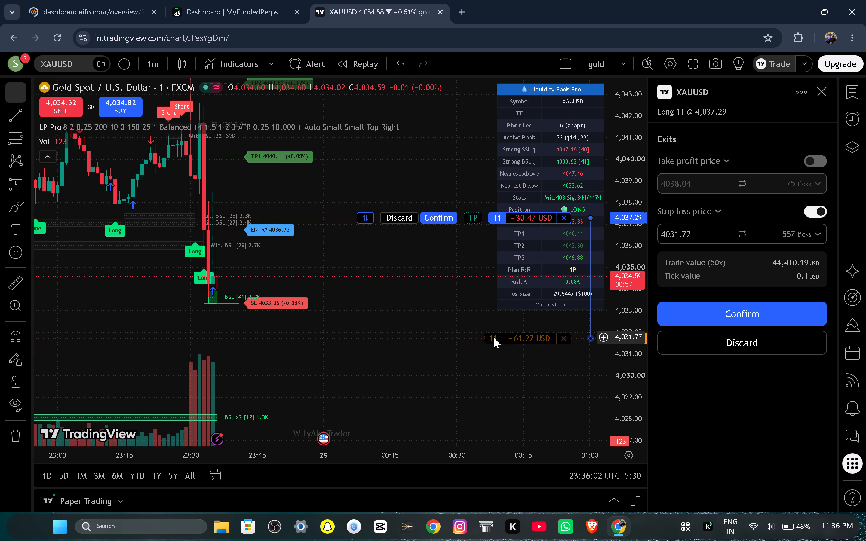
drag(494, 338, 495, 311)
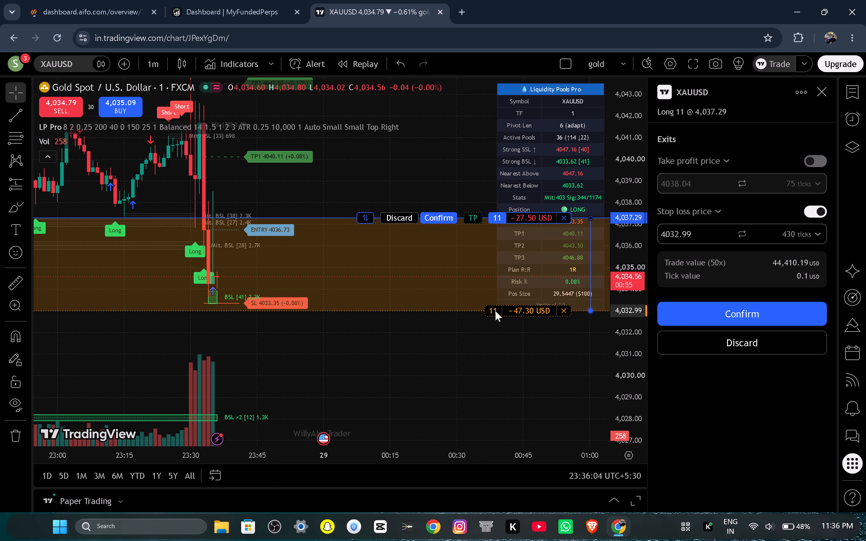
drag(495, 311, 500, 301)
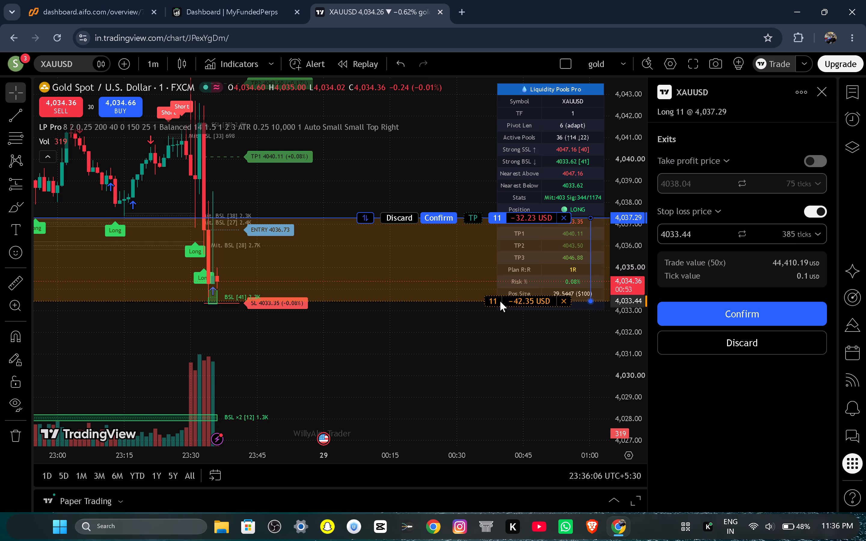
drag(500, 301, 500, 302)
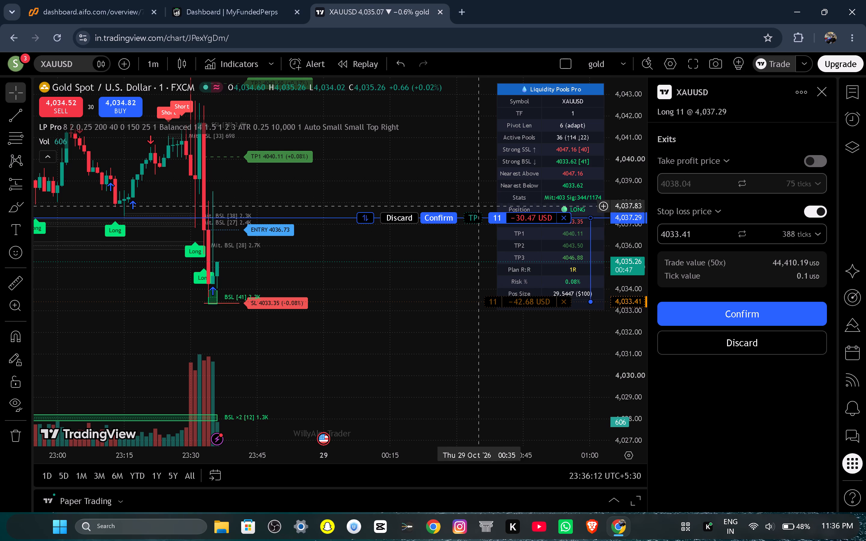
Add a take profit at 4040.14 to the long XAUUSD position and confirm its exits.
drag(478, 216, 483, 167)
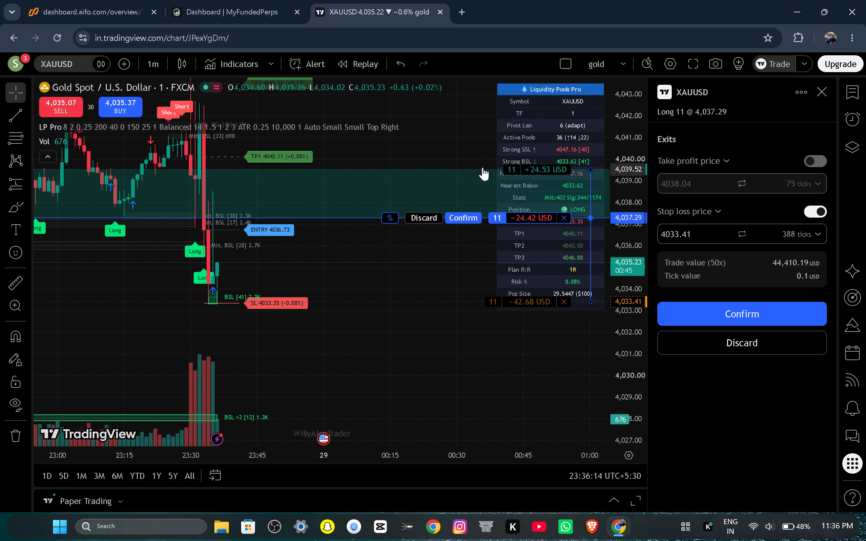
drag(483, 167, 483, 166)
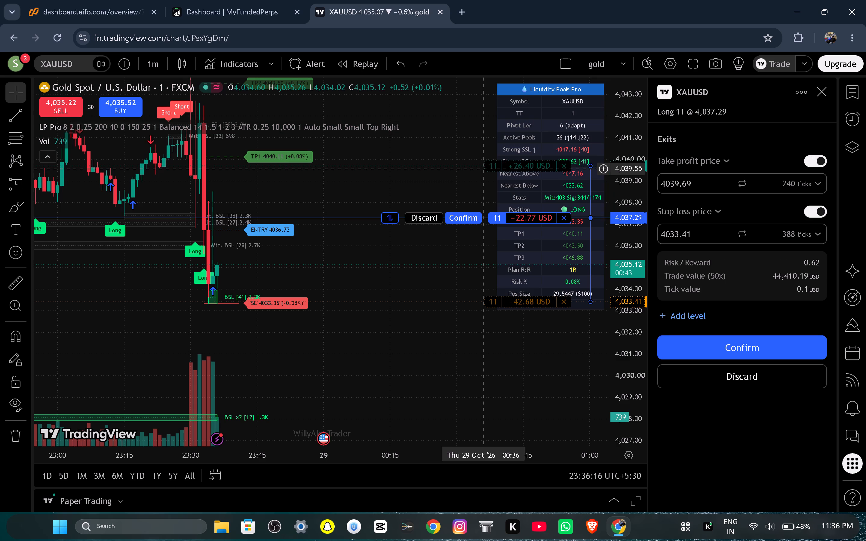
click(487, 161)
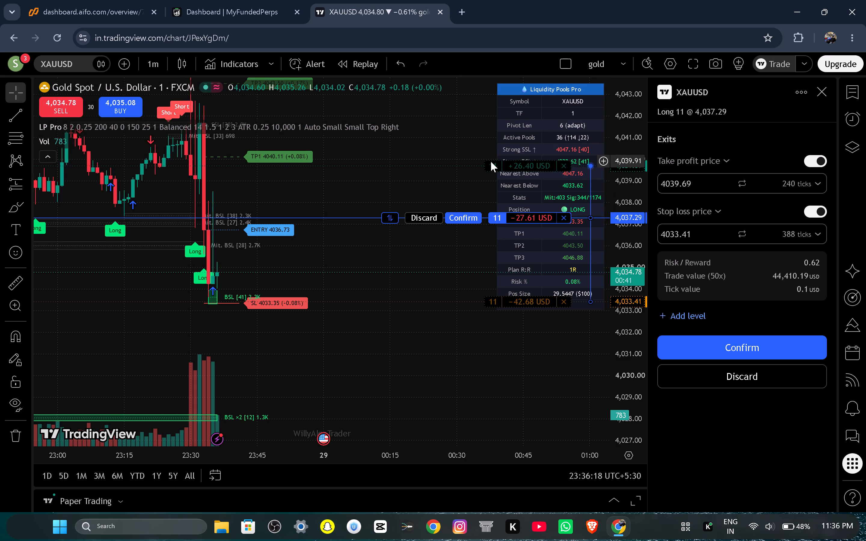
drag(491, 161, 493, 153)
click(493, 153)
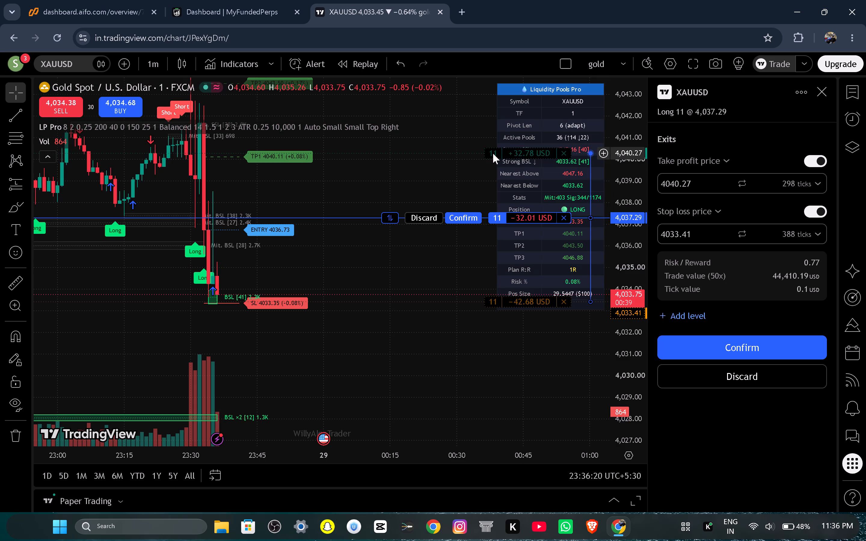
click(493, 153)
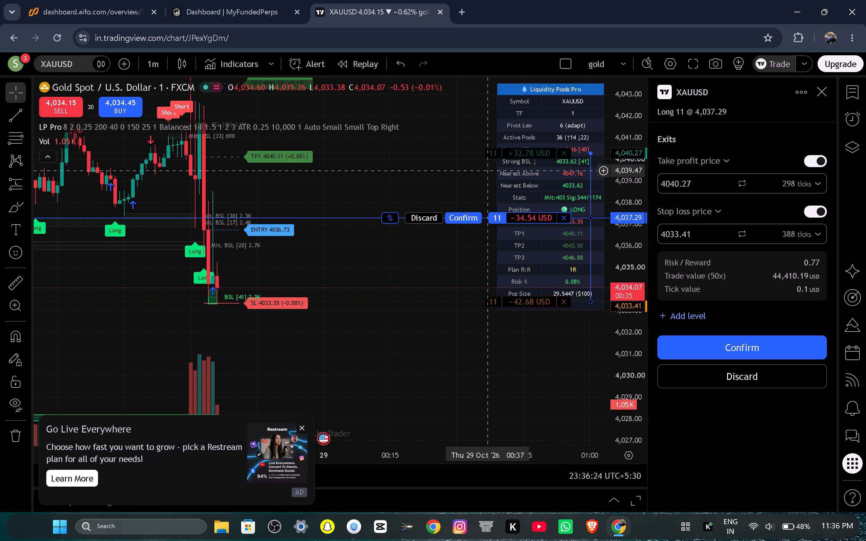
click(495, 156)
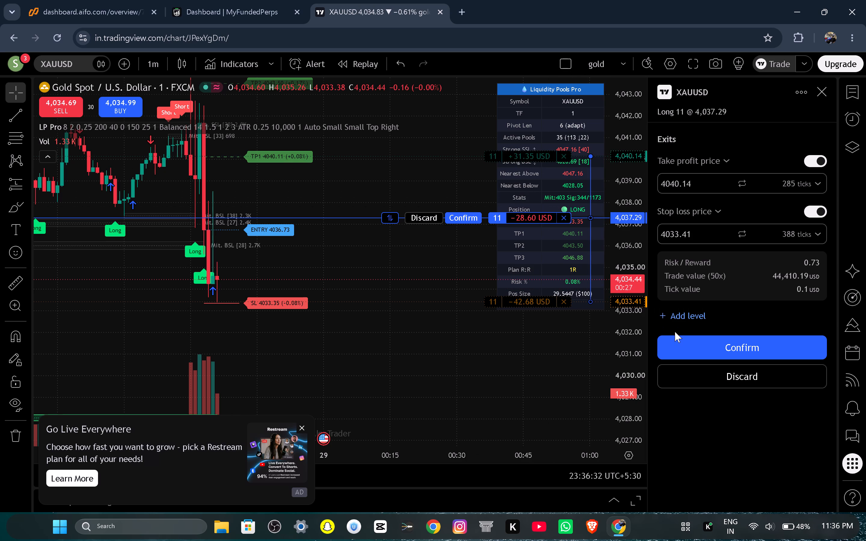
click(705, 352)
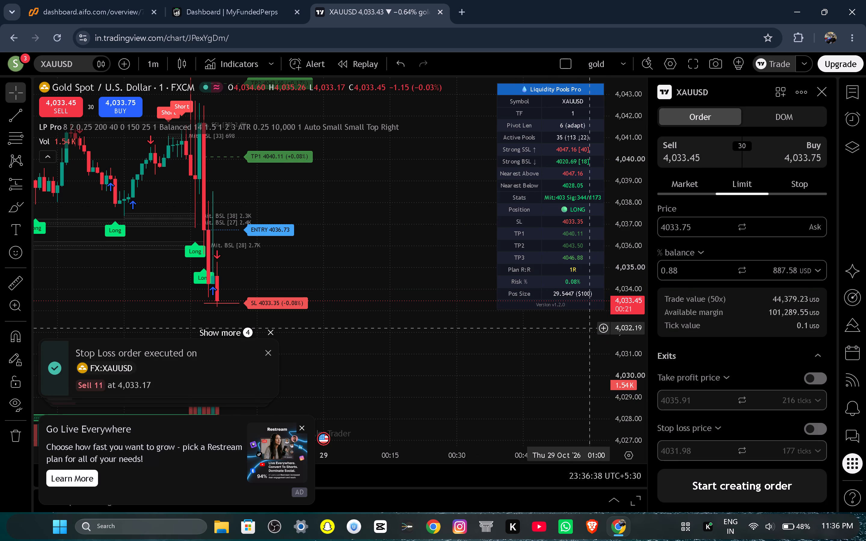
Close the XAUUSD order panel and the chart's browser window.
click(505, 348)
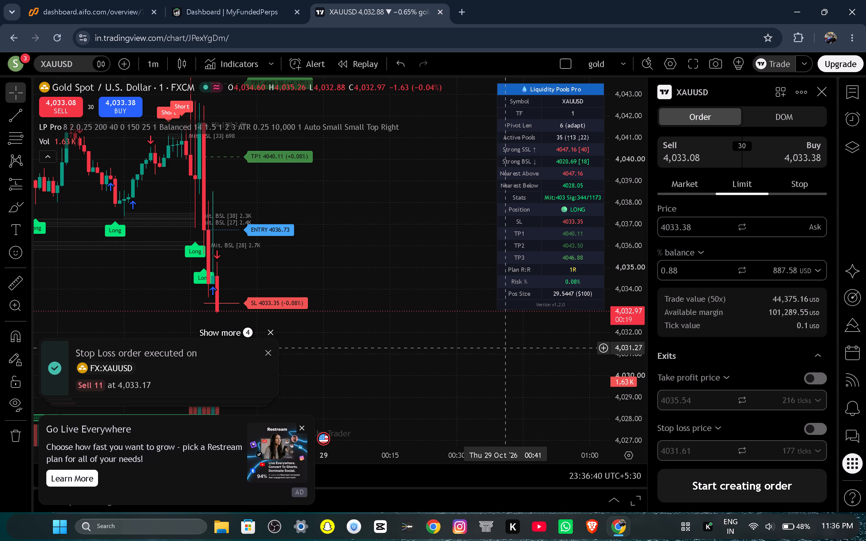
click(438, 391)
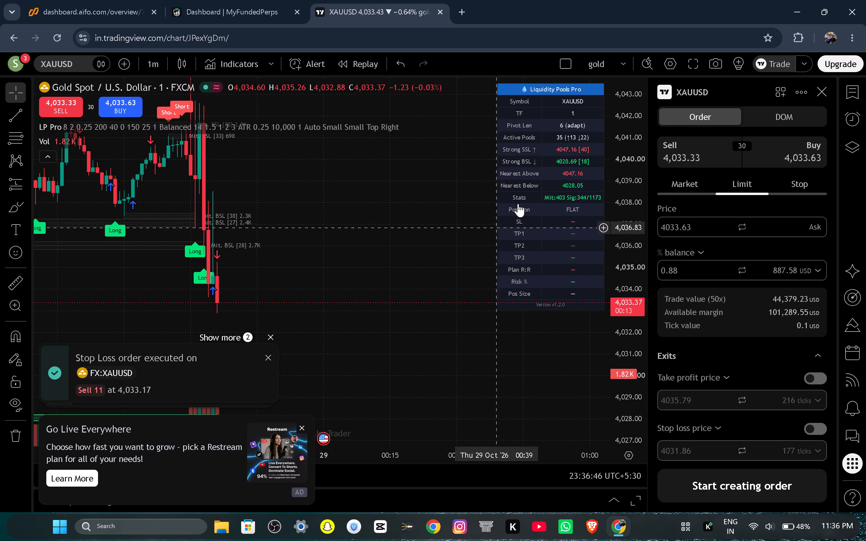
click(818, 97)
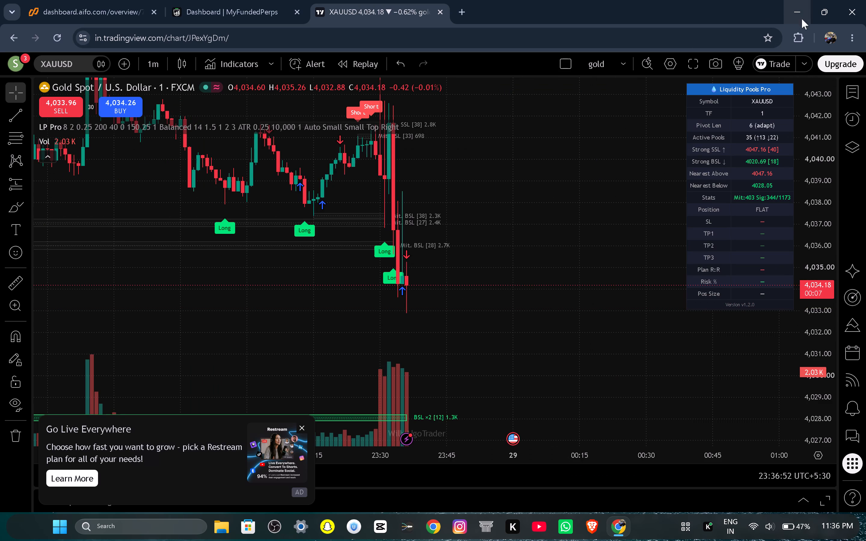
click(858, 22)
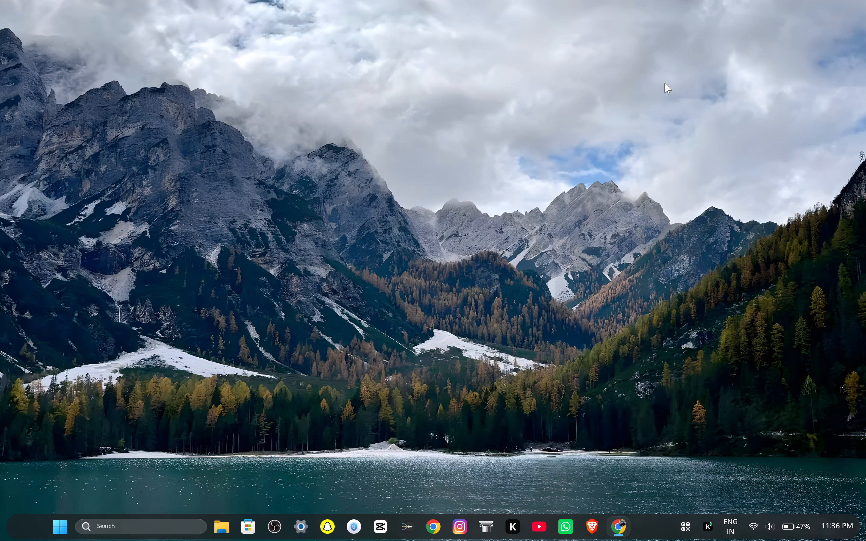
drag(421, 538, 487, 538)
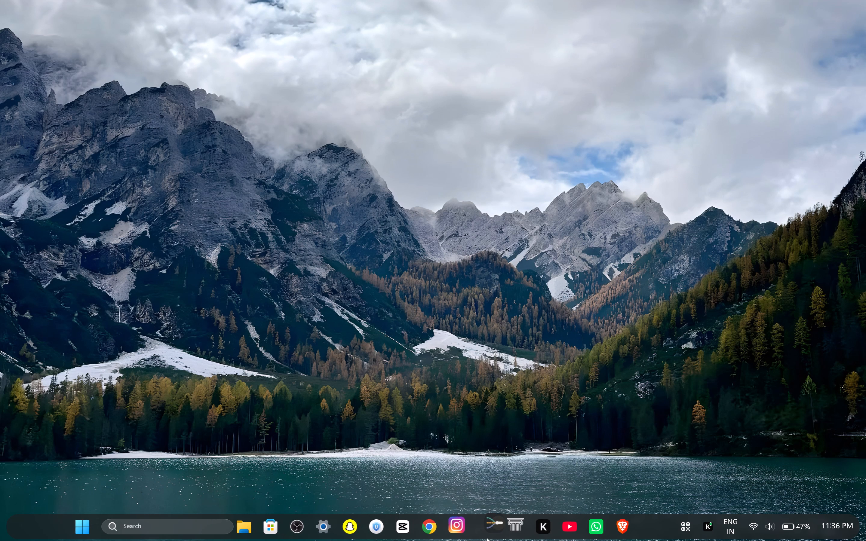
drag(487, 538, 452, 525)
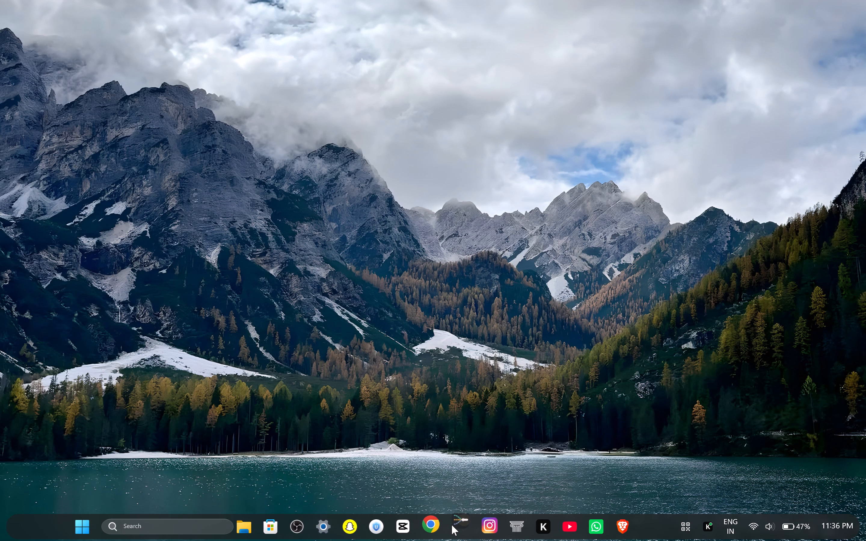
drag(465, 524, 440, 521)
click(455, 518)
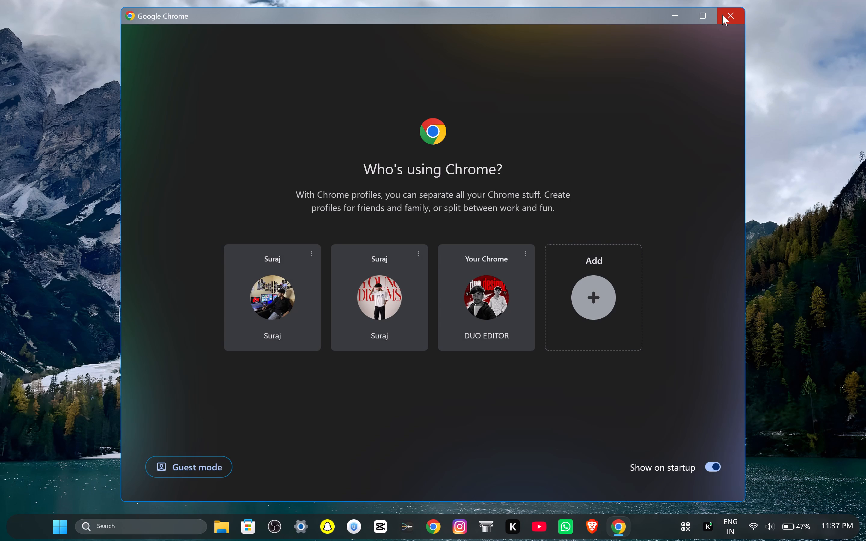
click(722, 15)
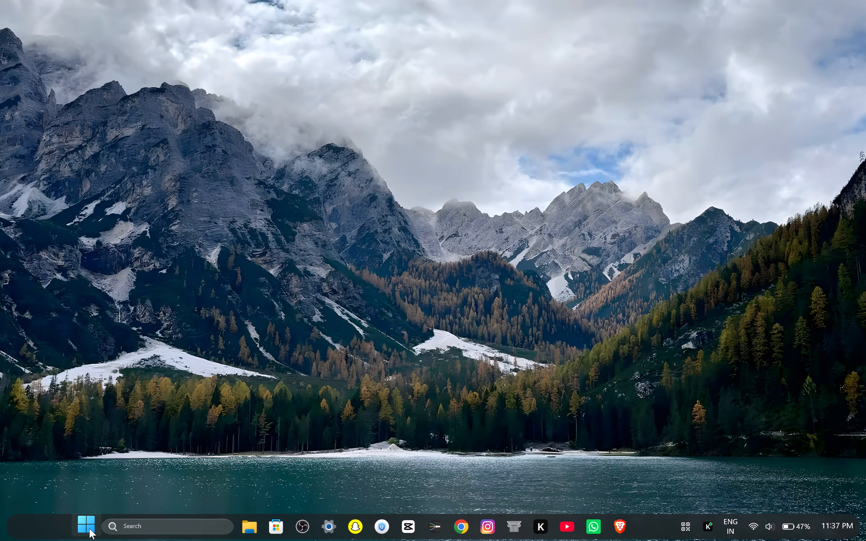
Open the computer's power options.
click(89, 528)
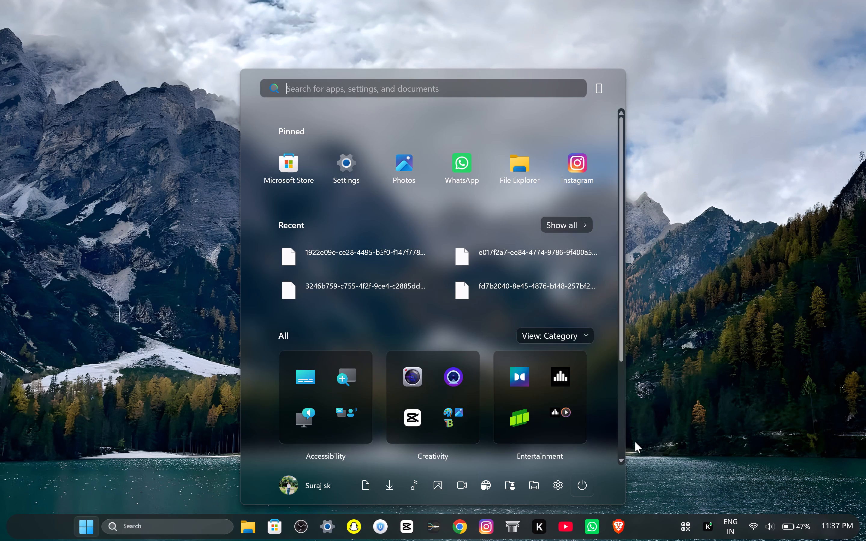
click(578, 484)
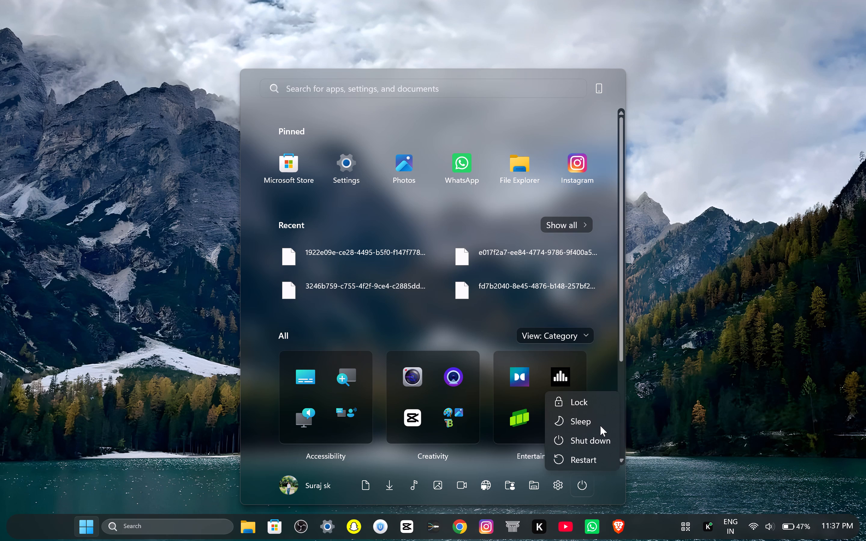